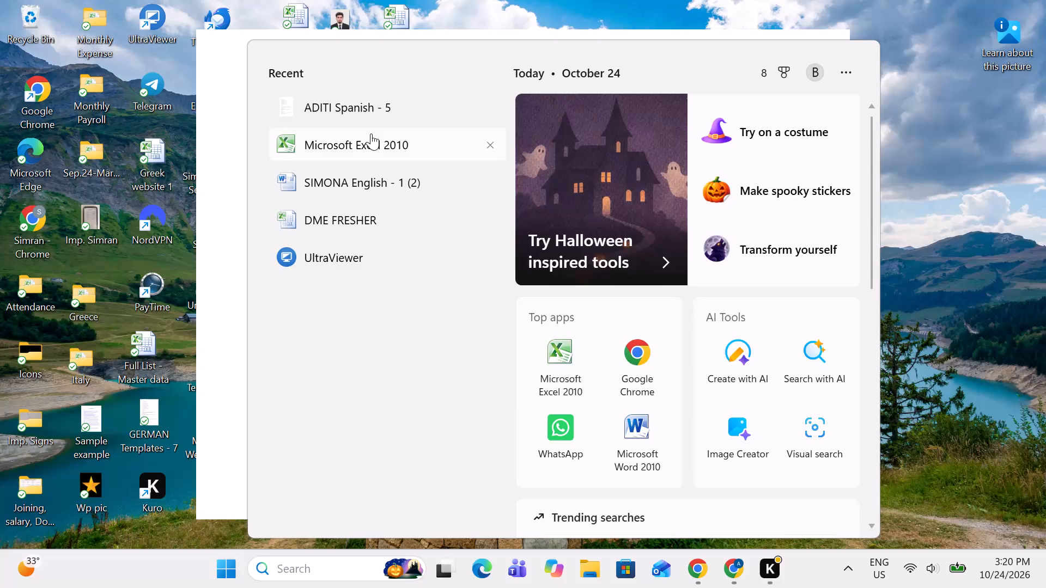
Open Microsoft Excel 2010 with a blank workbook ready for data entry.
left_click(371, 133)
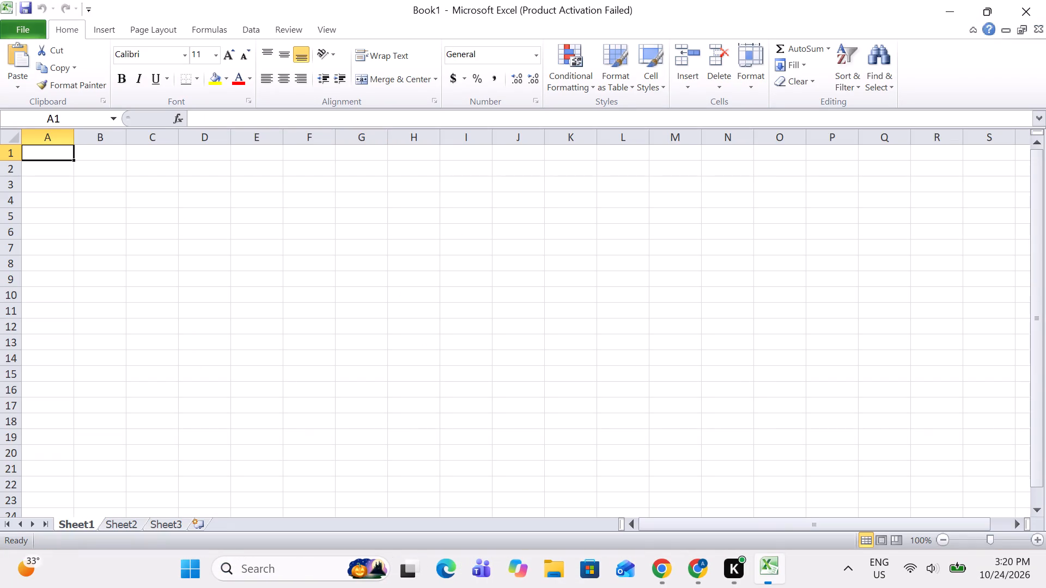
left_click(709, 107)
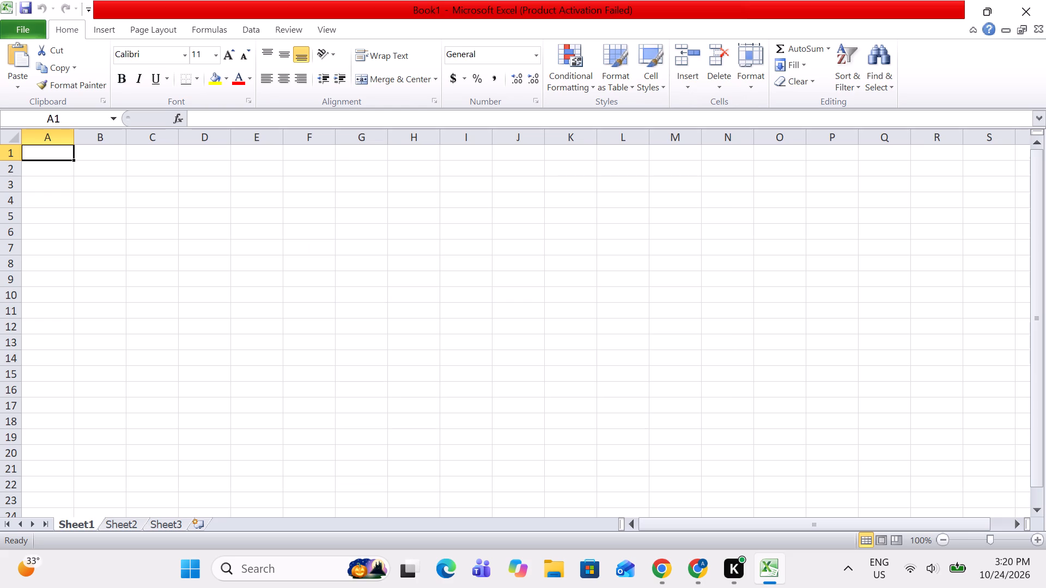
Enter the column heading "Market" in cell A1.
type("Mar")
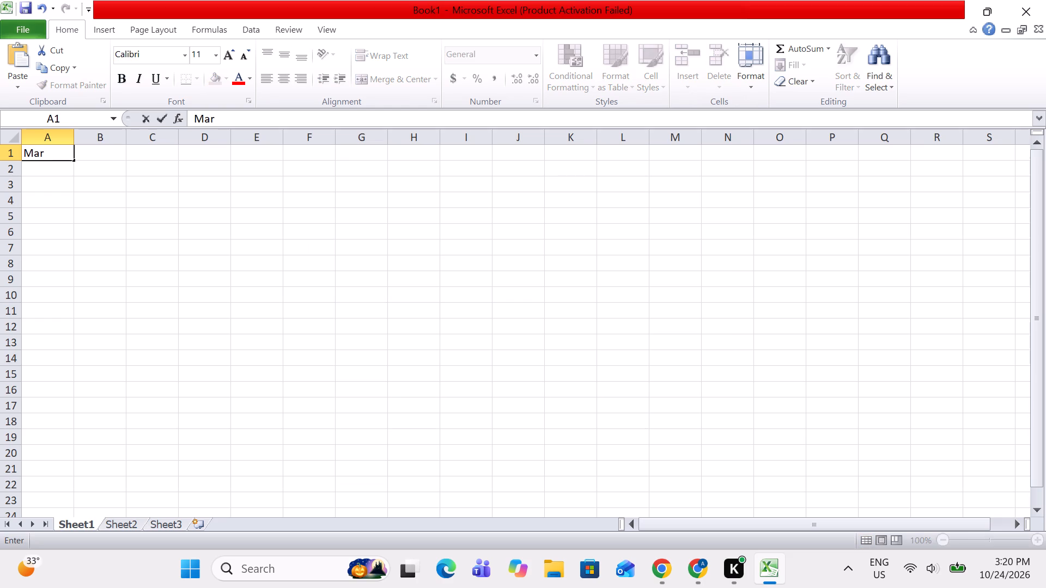
type("ket")
key("Right")
key("Left")
key("BackSpace")
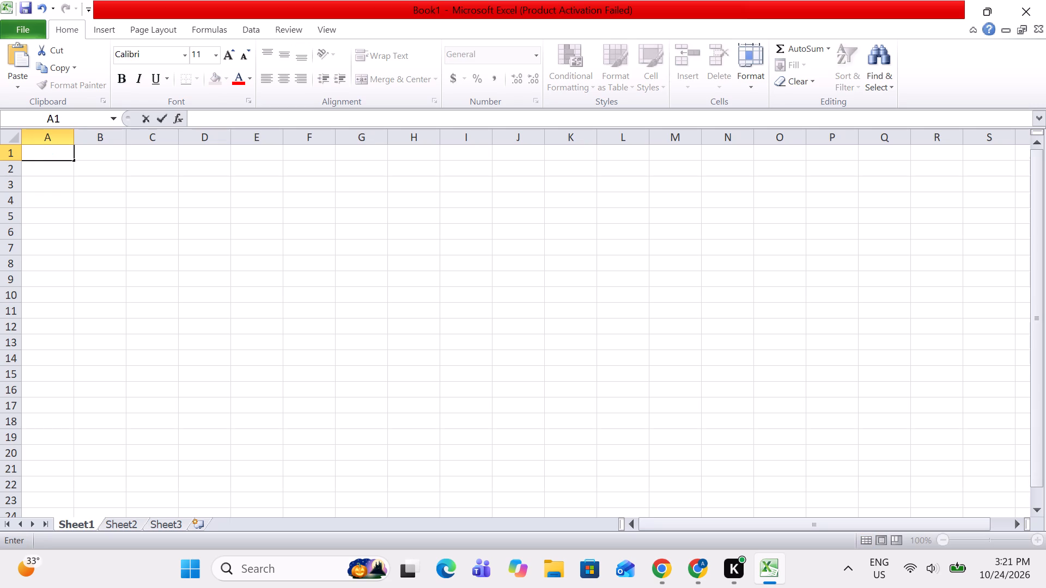
type("Marlet")
key("BackSpace")
key("BackSpace")
key("BackSpace")
type("ket")
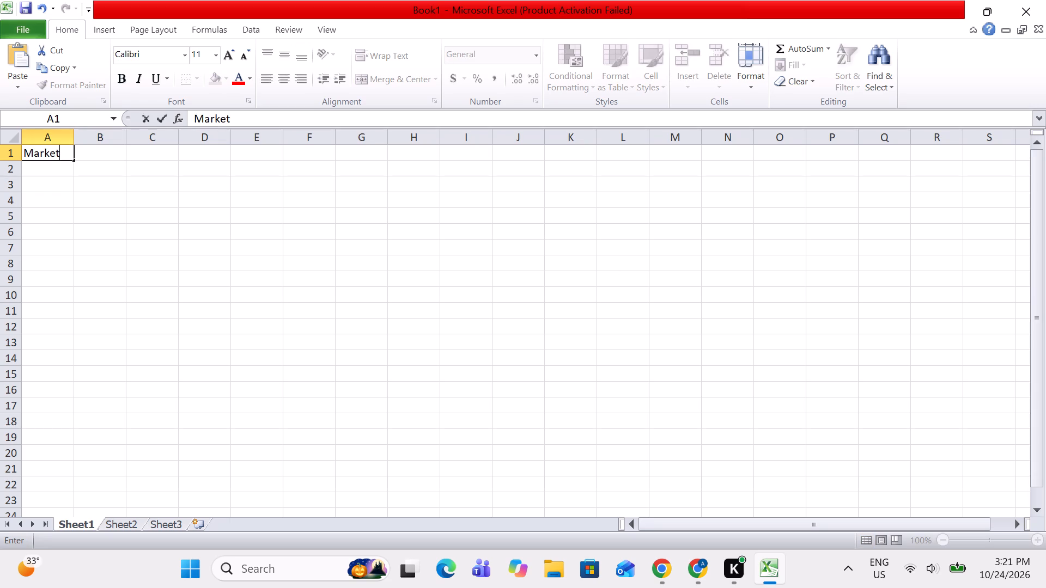
key("Tab")
List the markets Greece, Spain and Germany below the heading in cells A2 to A4.
key("Down")
key("Left")
type("Spain")
key("Down")
key("Up")
type("Greece")
key("Down")
type("Sp")
type("ain")
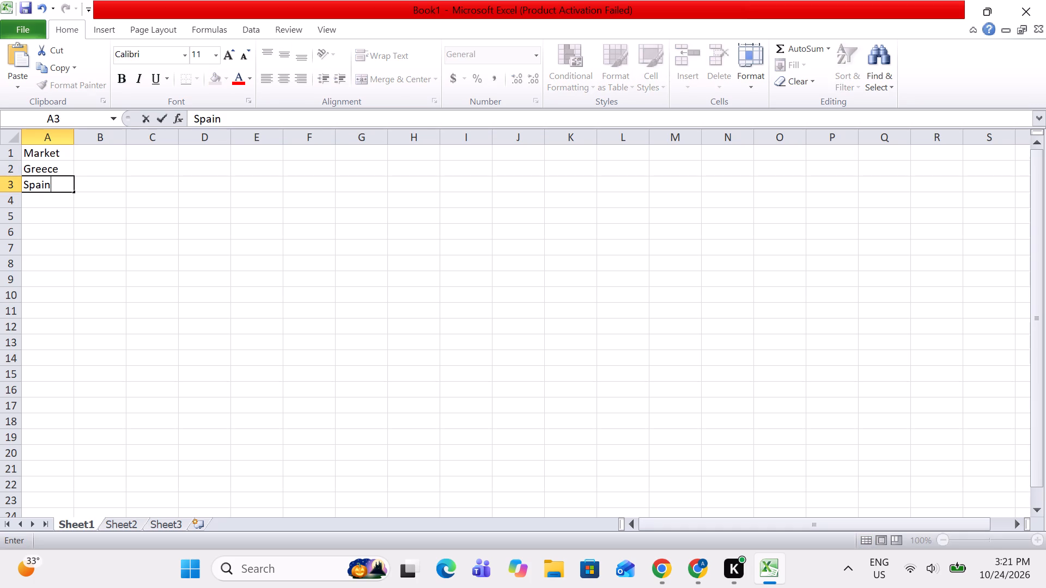
key("Down")
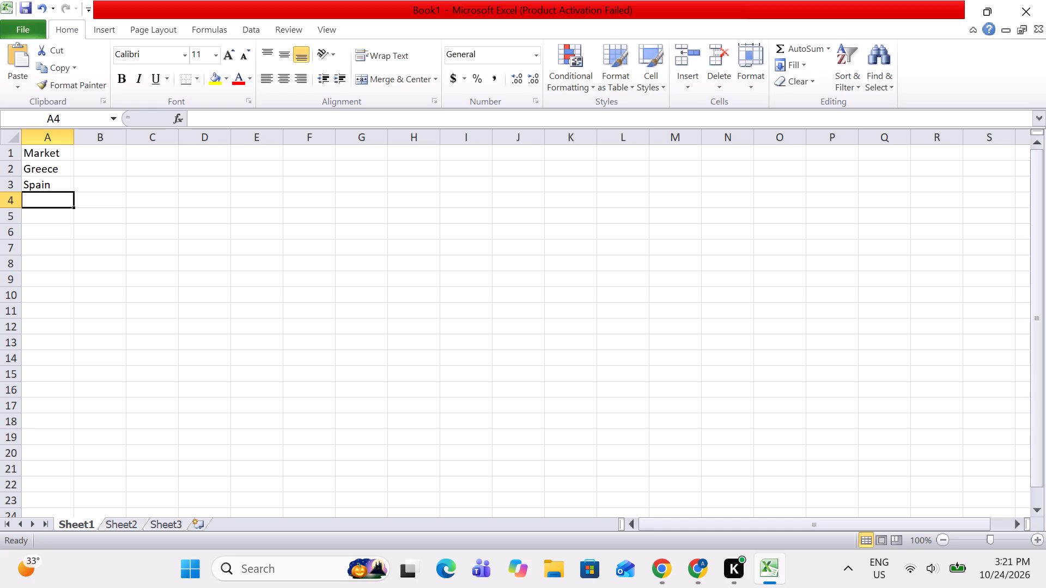
type("Ger")
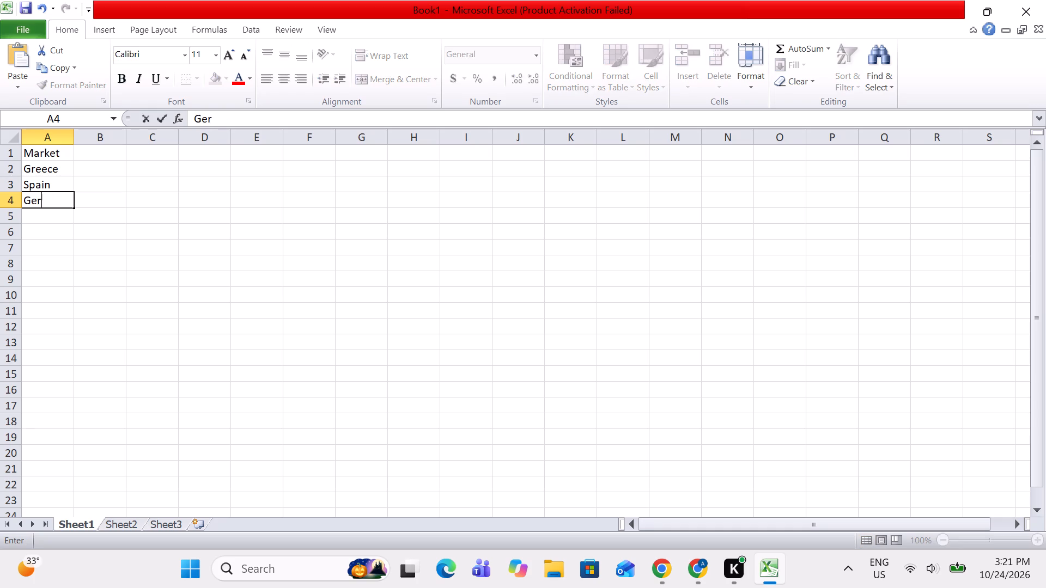
type("many")
key("Down")
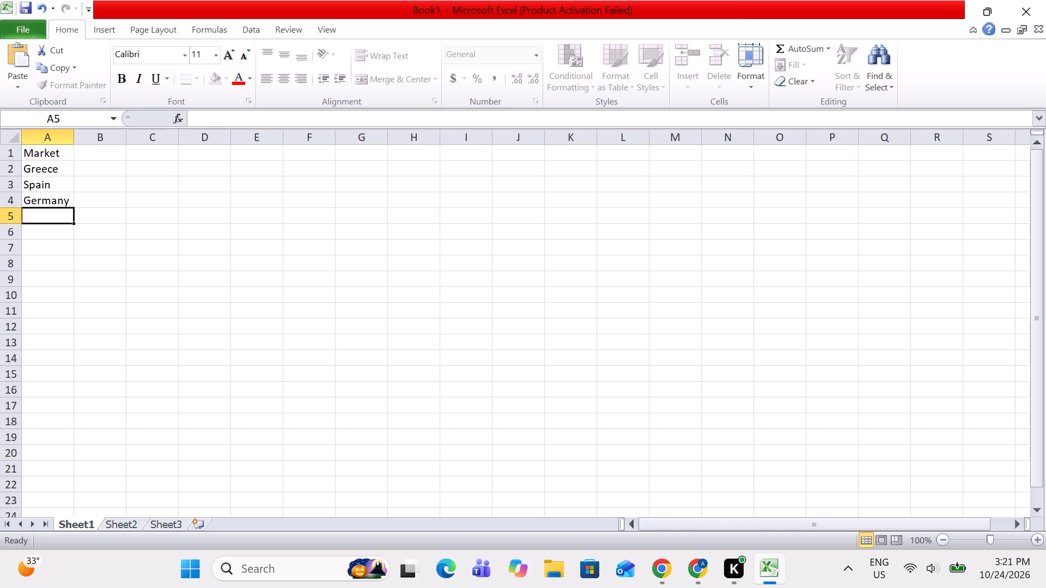
Continue the market list with Italy, Netherland, France and Romania in cells A5 to A8.
key("Right")
key("Left")
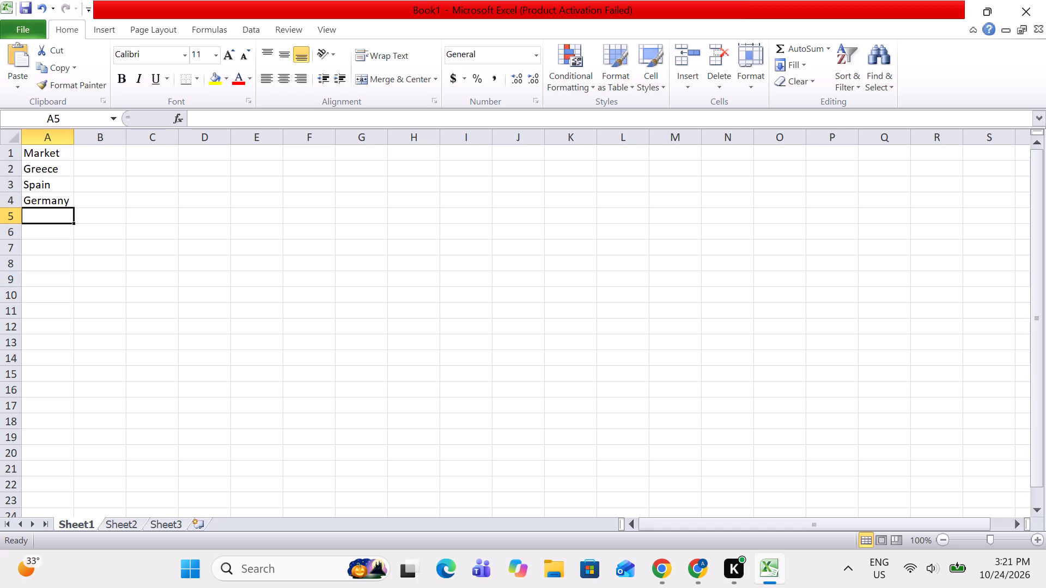
type("Italy")
key("Down")
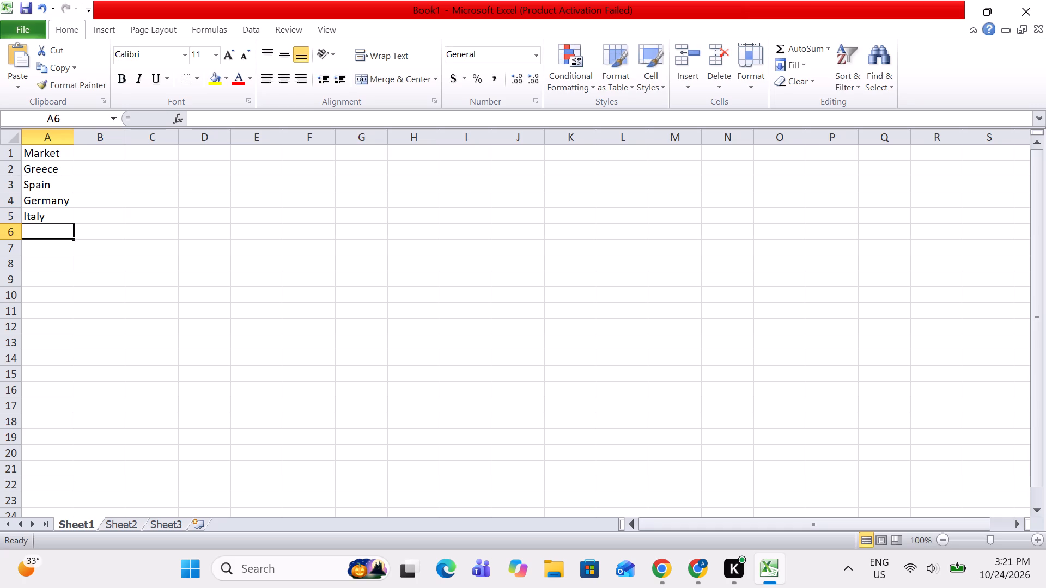
type("Net")
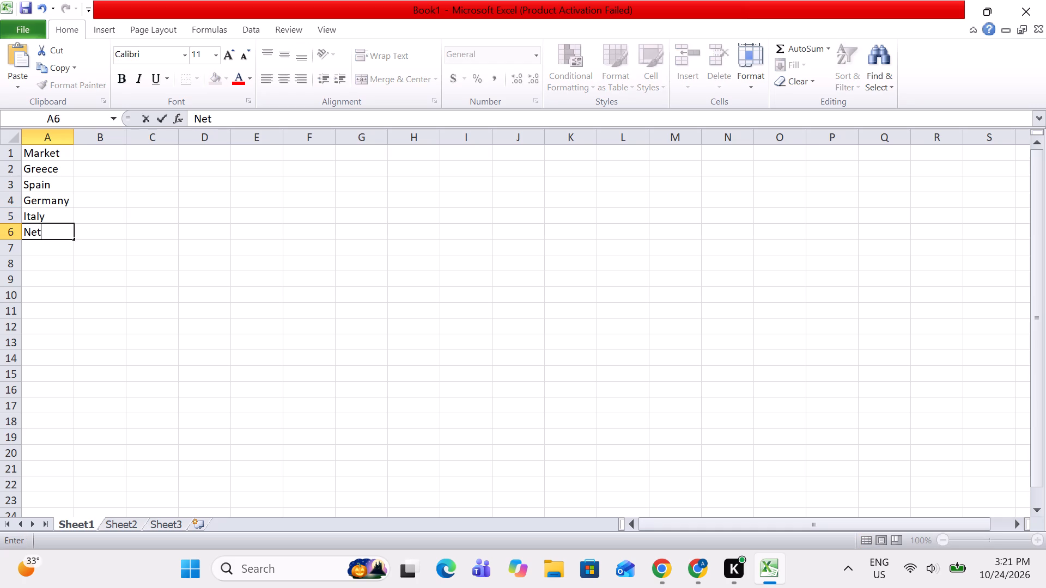
type("her")
type("land")
key("Down")
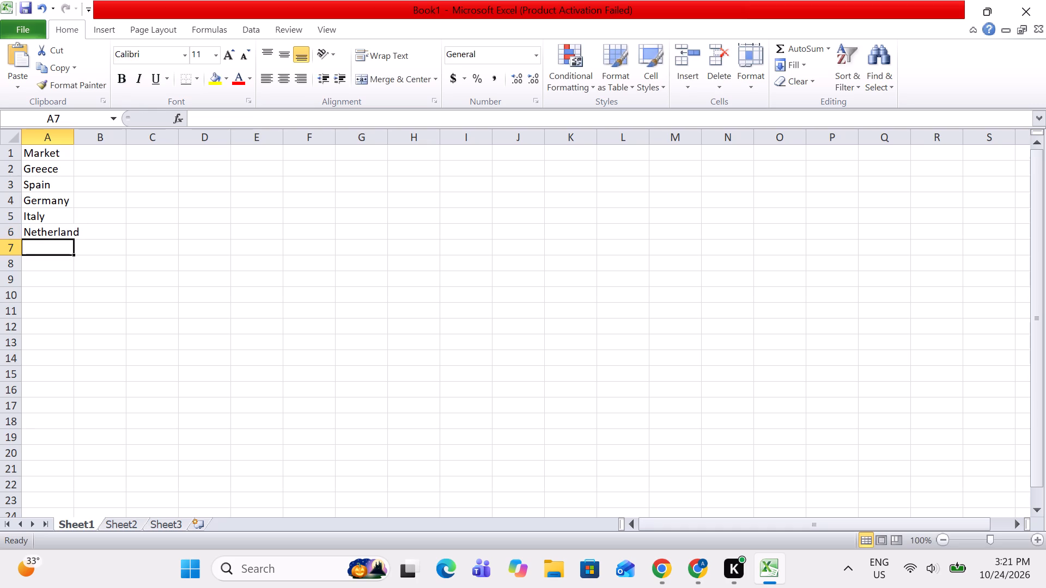
type("France")
key("Down")
type("Romania")
key("Tab")
Complete the market list with Finland in cell A9 and UK/US in cell A10.
key("Down")
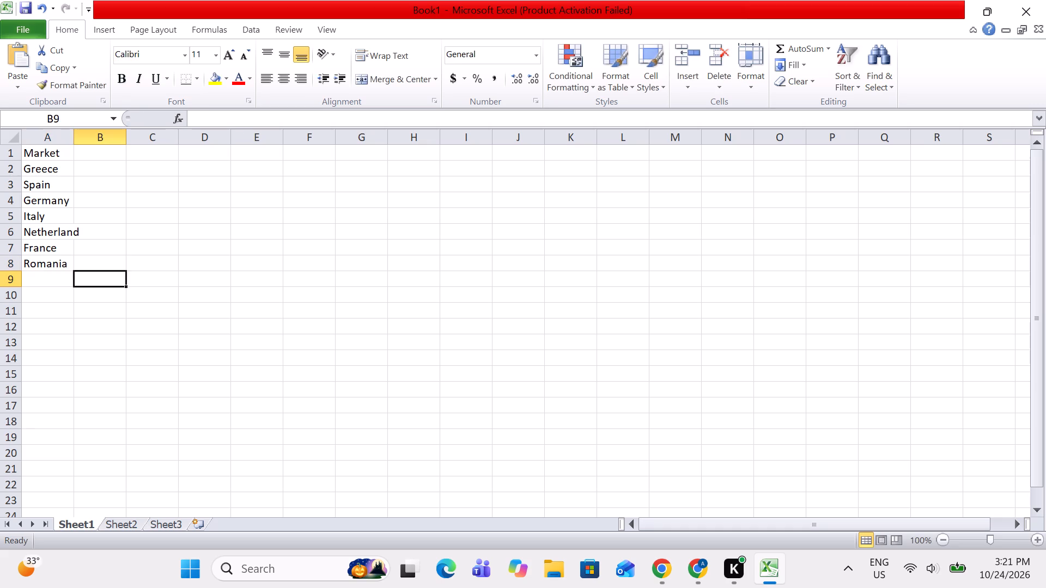
key("Left")
type("Fin")
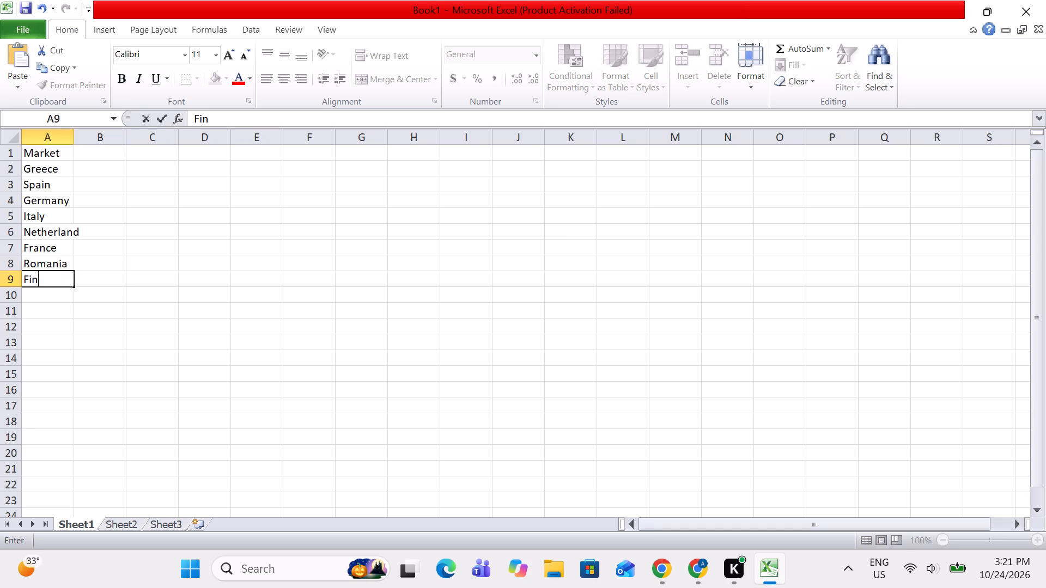
type("lan")
key("d")
key("Down")
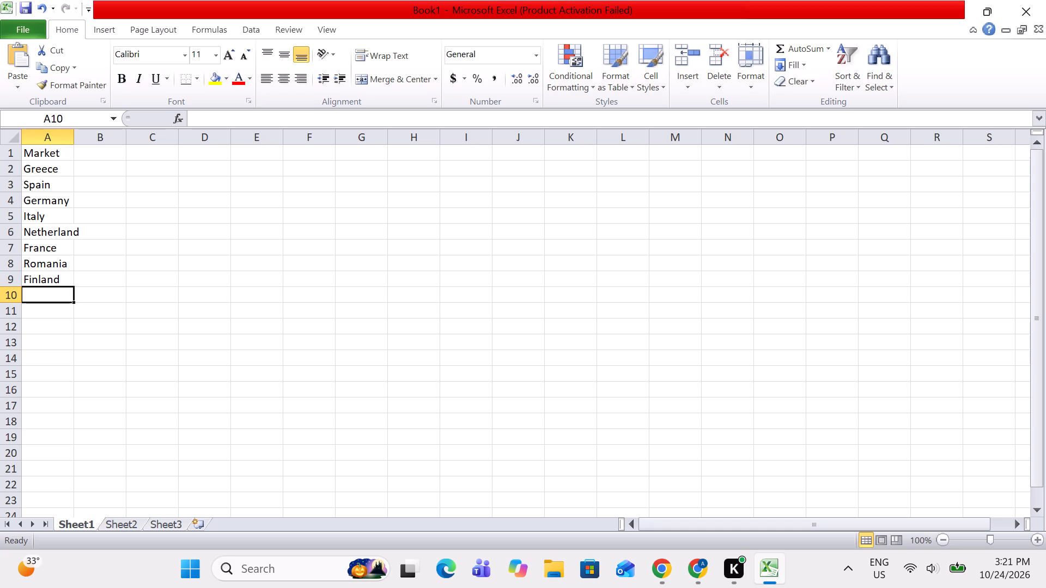
key("shift+u")
key("shift+k")
type("/US")
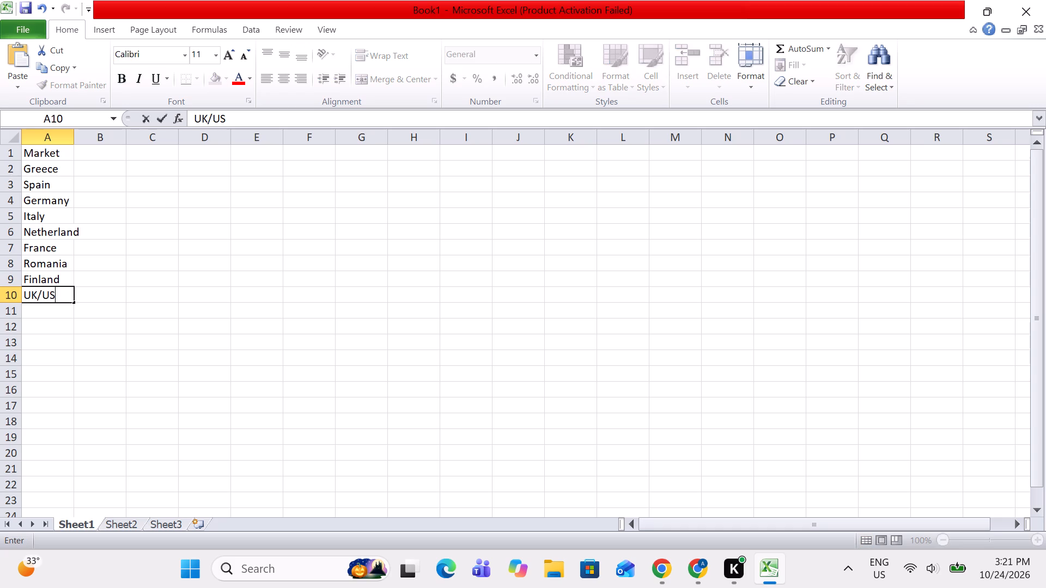
key("Tab")
Enter the heading "Compititor Data" in cell B1 and auto-fit column B to its text.
key("Up")
key("Up")
key("Up")
key("Up")
key("Up")
key("Up")
key("Up")
key("Up")
key("Up")
key("Up")
key("Up")
key("Up")
key("Up")
key("Up")
key("Up")
key("Down")
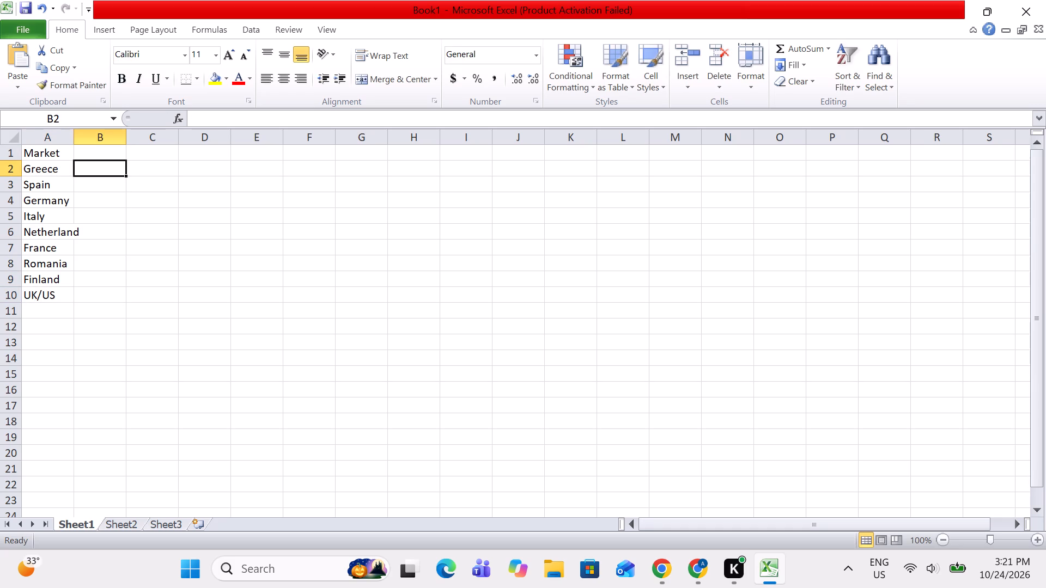
key("Up")
type("COm")
key("BackSpace")
key("BackSpace")
key("BackSpace")
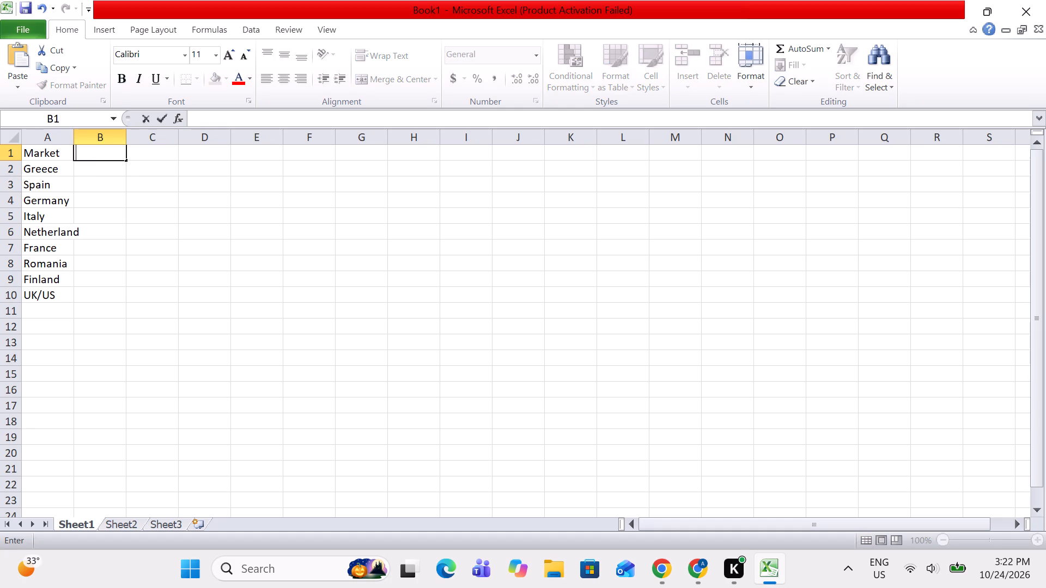
key("Right")
key("Left")
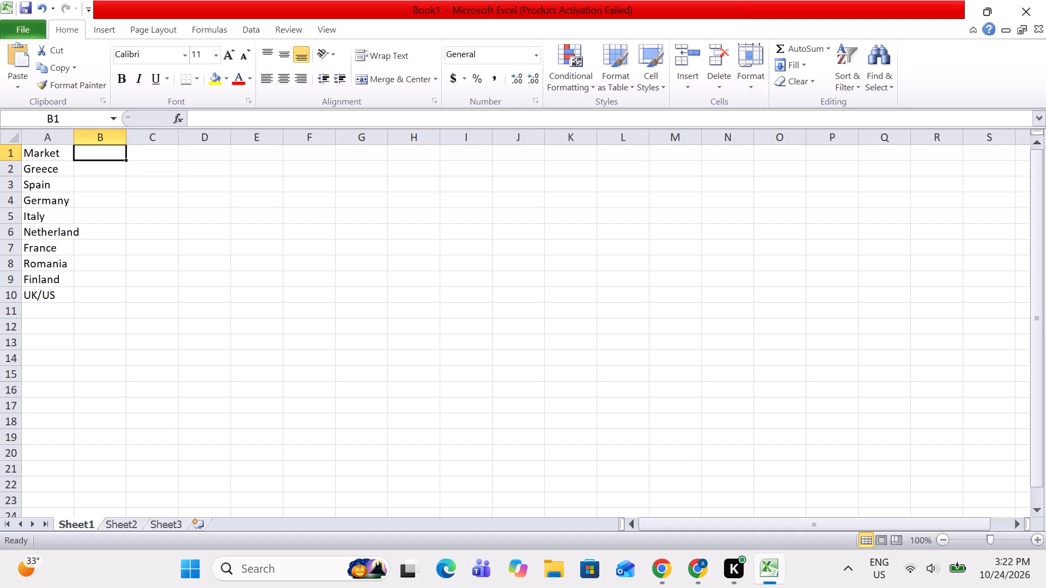
type("Com")
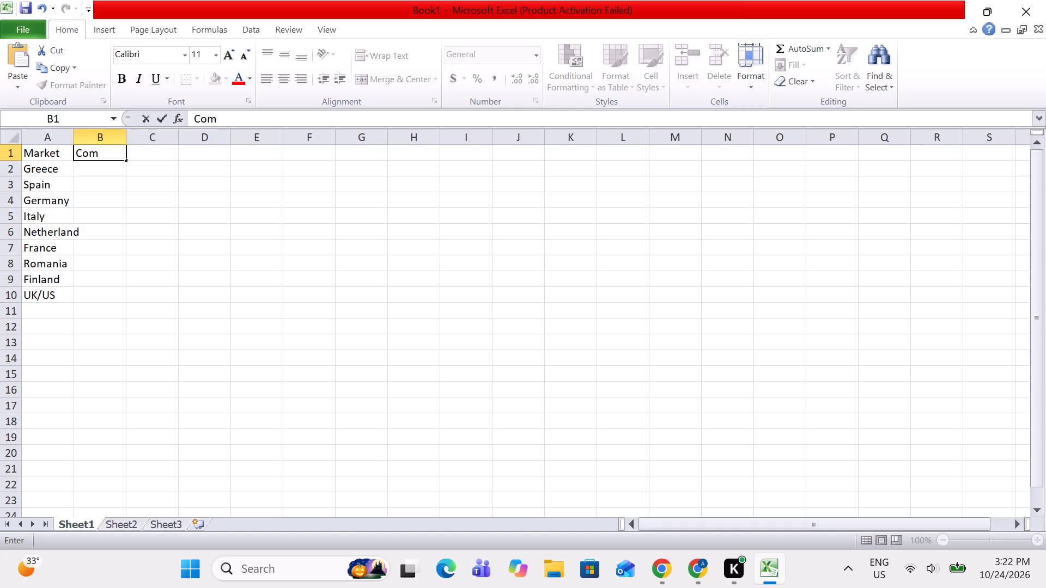
type("piti")
type("toe")
key("space")
key("BackSpace")
key("BackSpace")
type("r DAT")
key("BackSpace")
key("BackSpace")
key("s")
key("BackSpace")
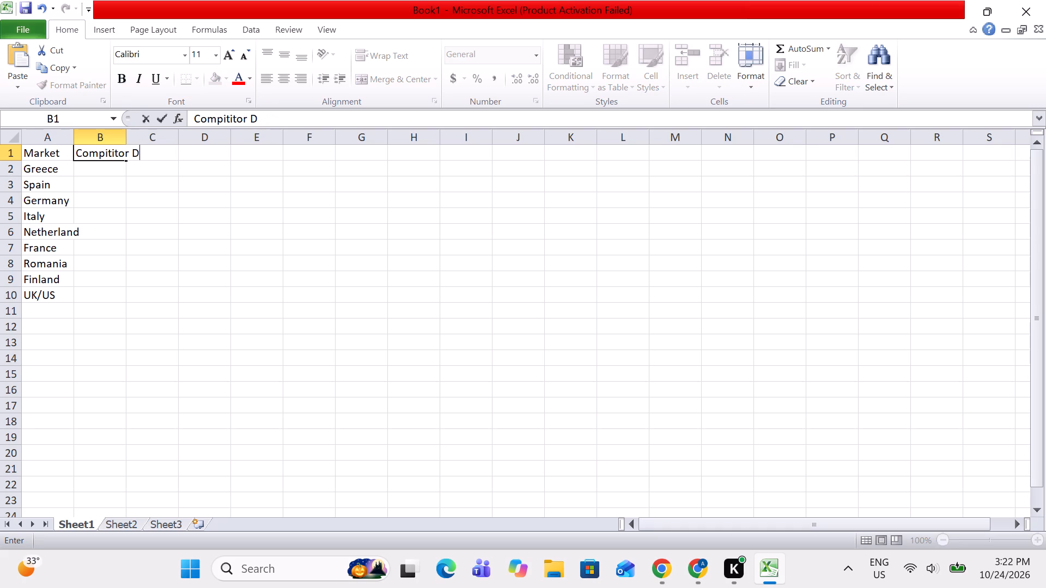
type("ata")
key("Tab")
key("Left")
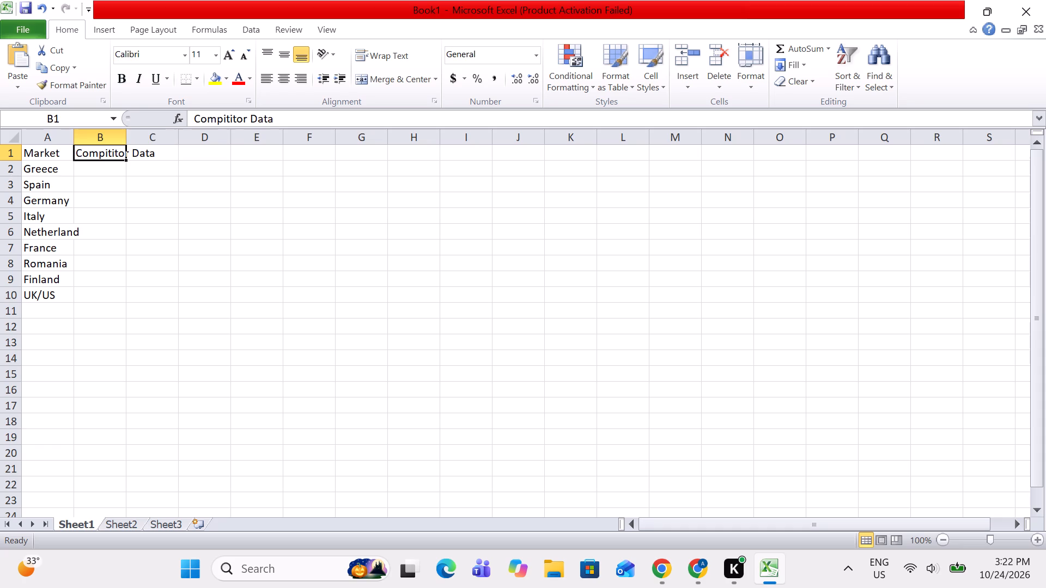
double_click(126, 139)
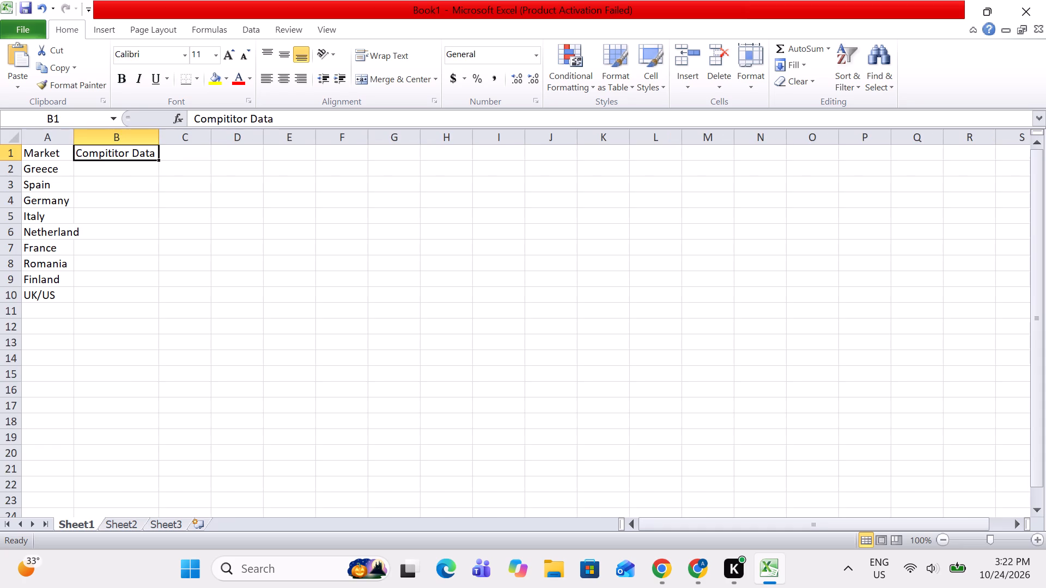
Enter the heading "Reseller Data" in cell C1 and auto-fit column C to its text.
left_click(172, 153)
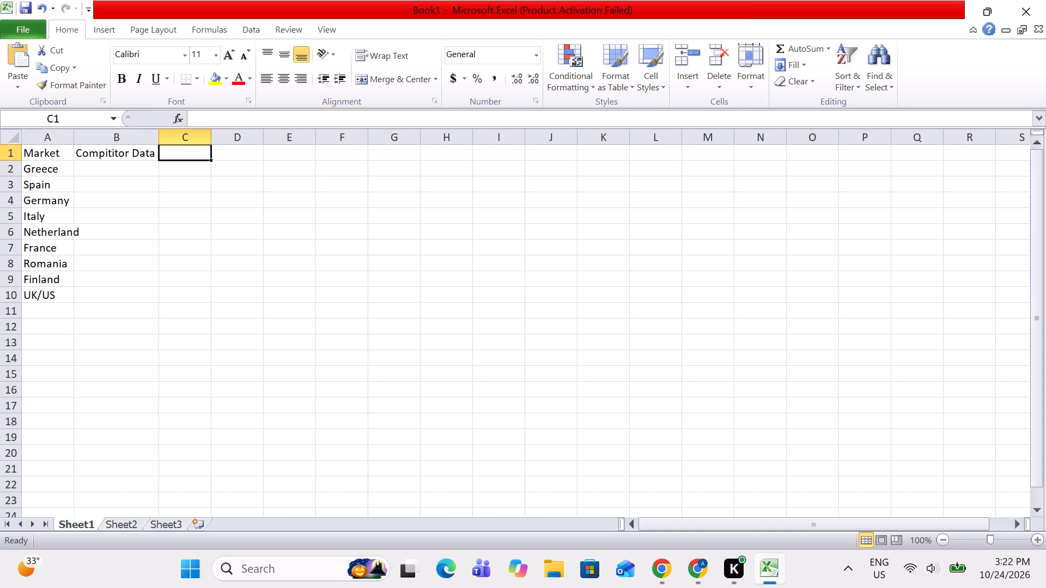
type("Re")
type("seller Data")
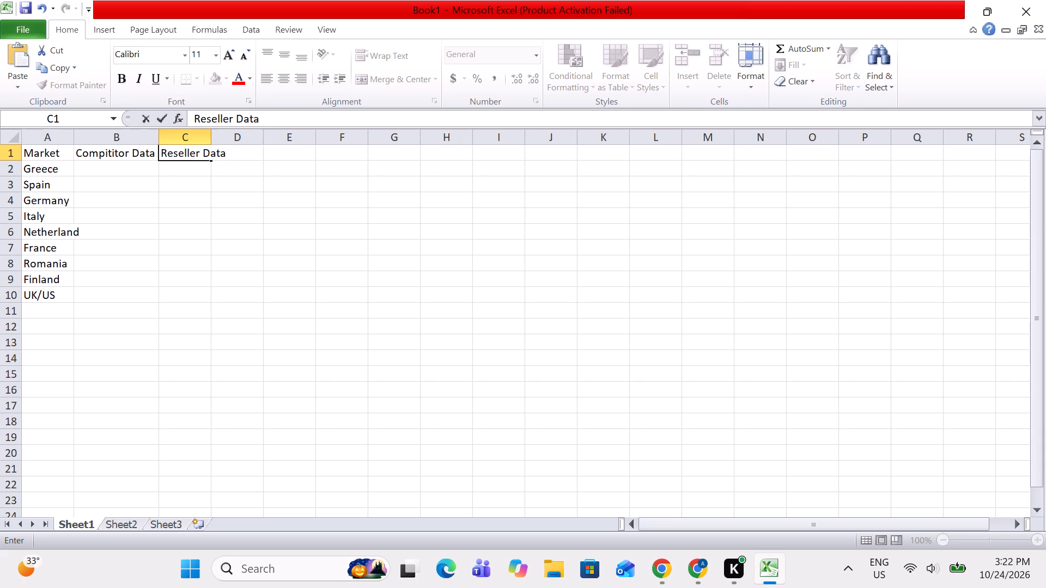
key("Right")
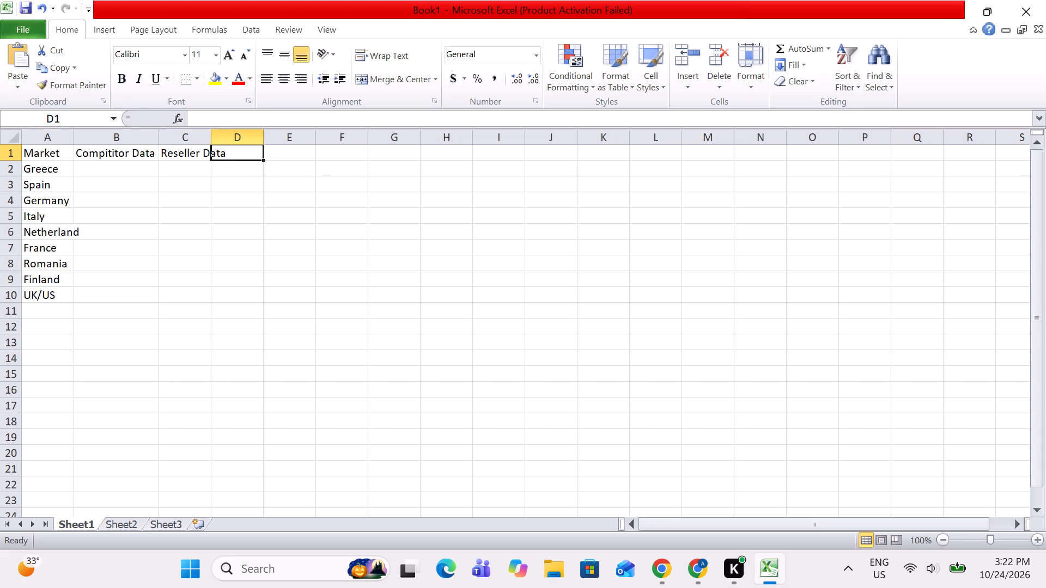
double_click(209, 138)
Enter the heading "Market Data" in cell D1 and auto-fit column D to its text.
type("Market Data")
key("Tab")
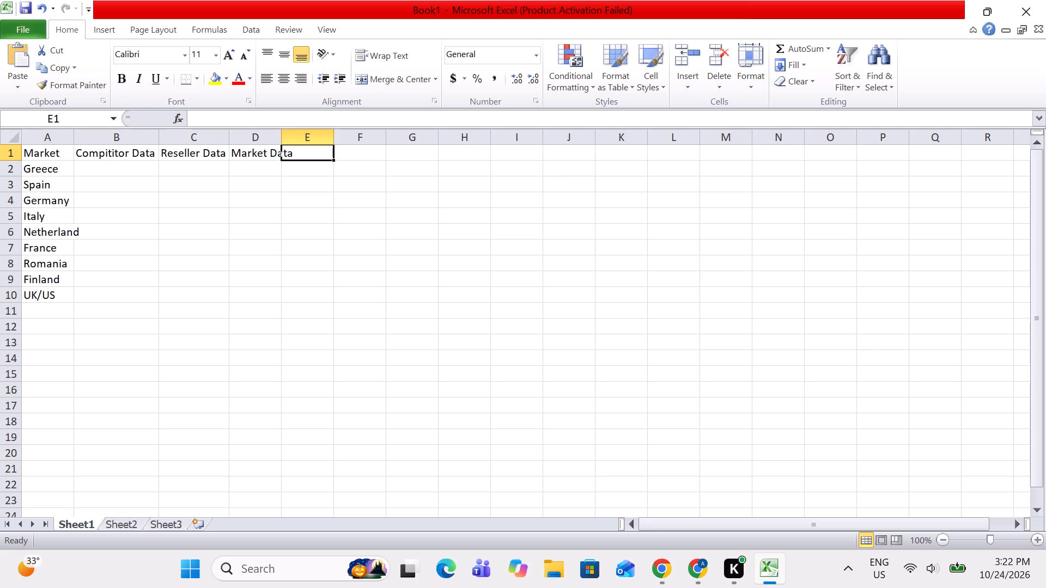
double_click(282, 134)
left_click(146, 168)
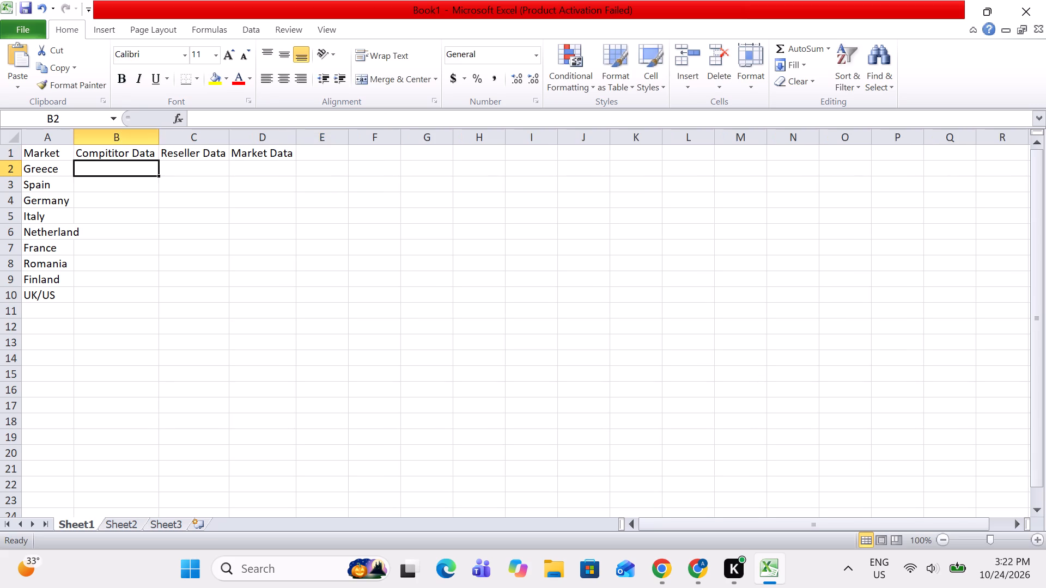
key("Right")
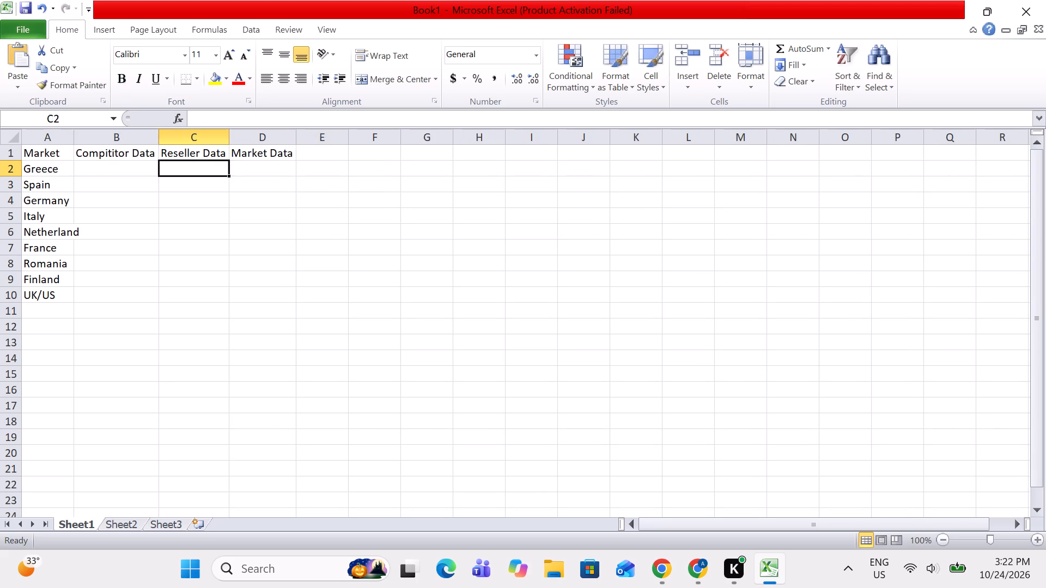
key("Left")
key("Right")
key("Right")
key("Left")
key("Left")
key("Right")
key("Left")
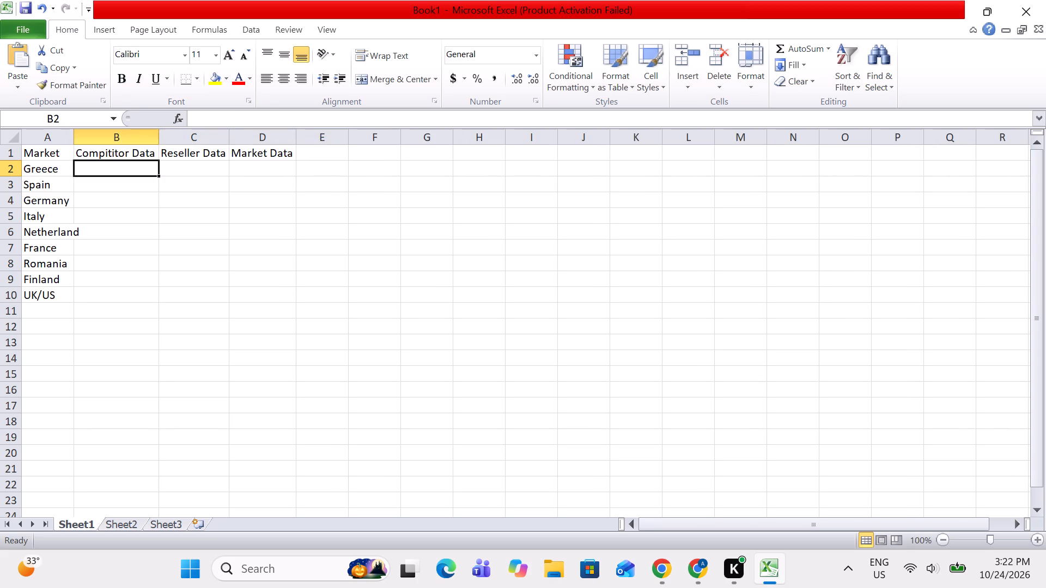
Switch from the workbook to an open Chrome window.
key("alt+Tab")
key("alt+Tab")
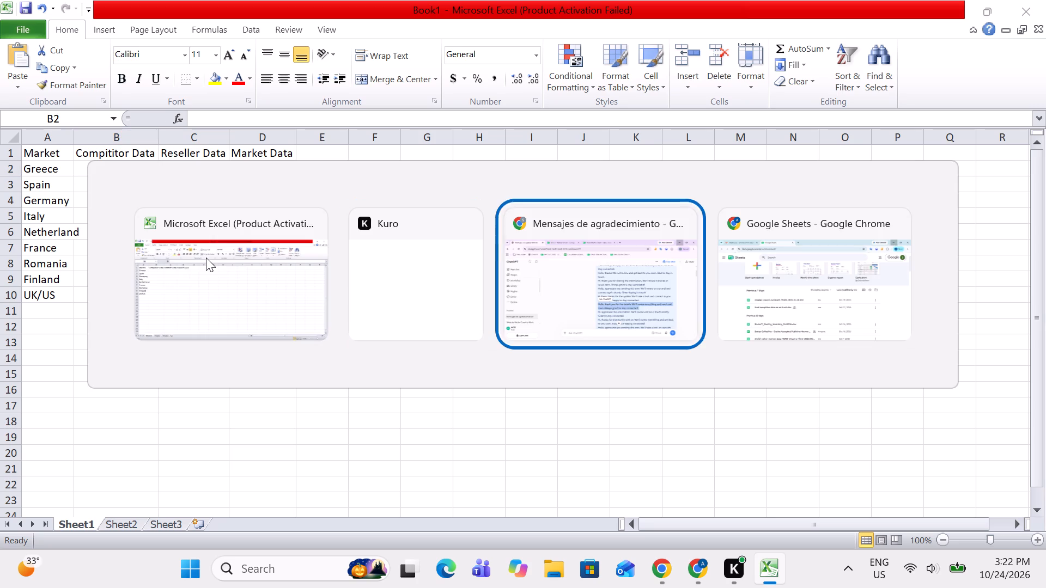
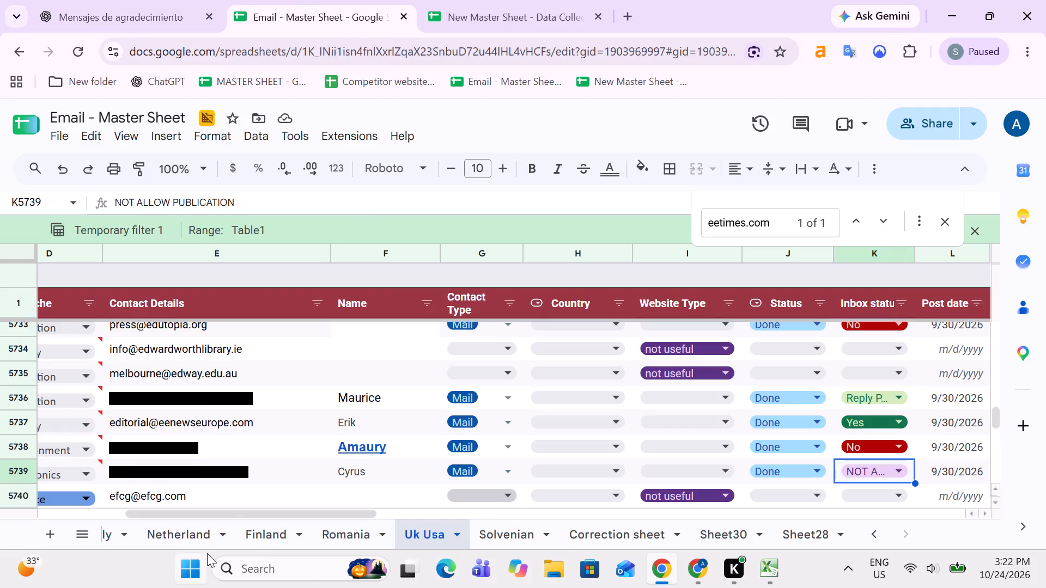
Close the eetimes.com search and exit the temporary filter view on the Uk Usa sheet.
left_click(945, 224)
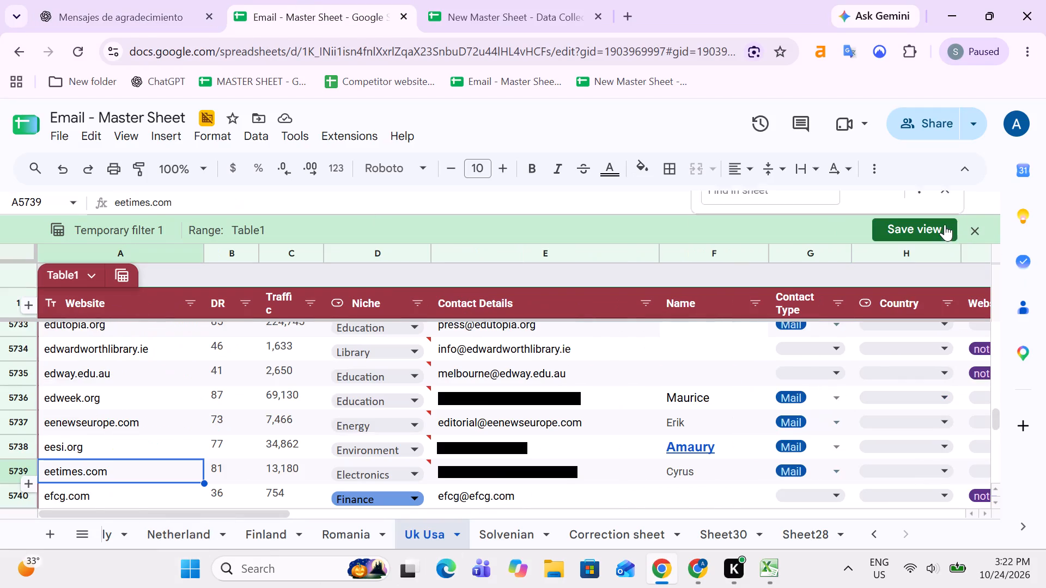
left_click(974, 234)
left_click(573, 407)
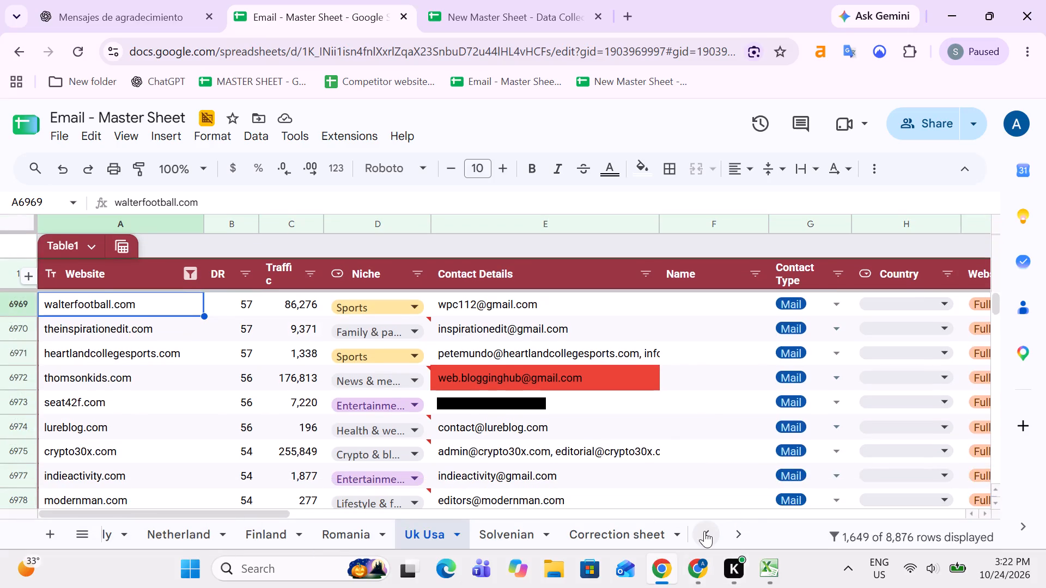
Open the Greece sheet of the Email - Master Sheet.
left_click(703, 531)
left_click(263, 525)
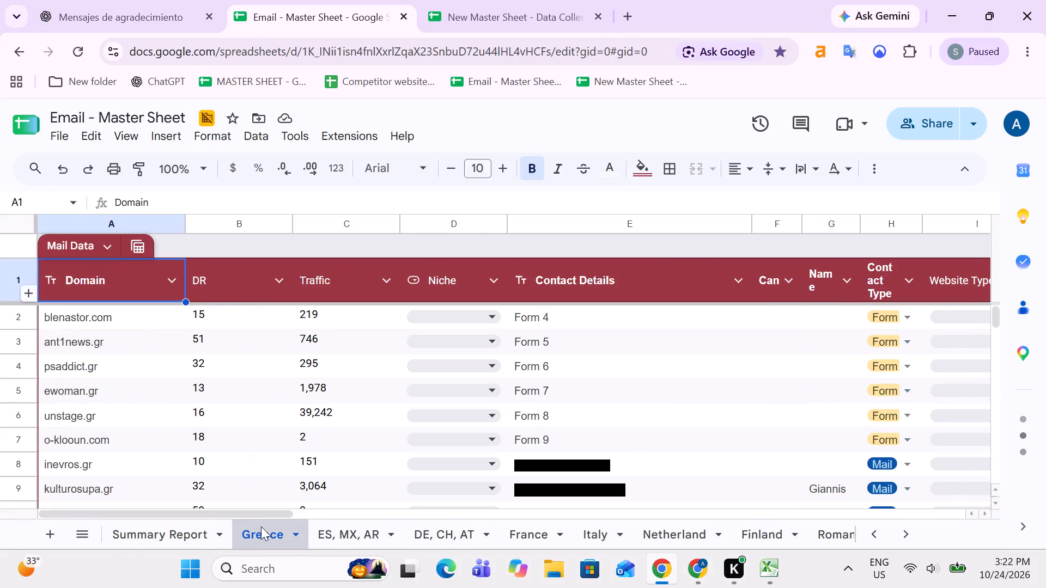
Filter the Greece table's Compititor column to show only the value "All Other Market Sheet".
left_click(621, 382)
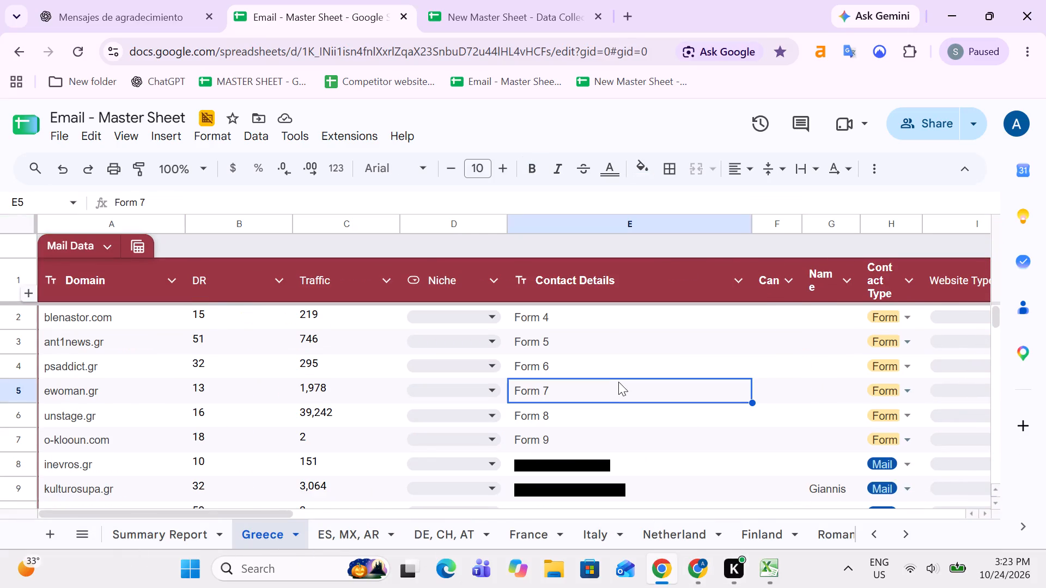
key("Right")
key("Right")
key("Right")
key("Right")
key("Right")
key("Right")
key("Right")
key("Right")
key("Right")
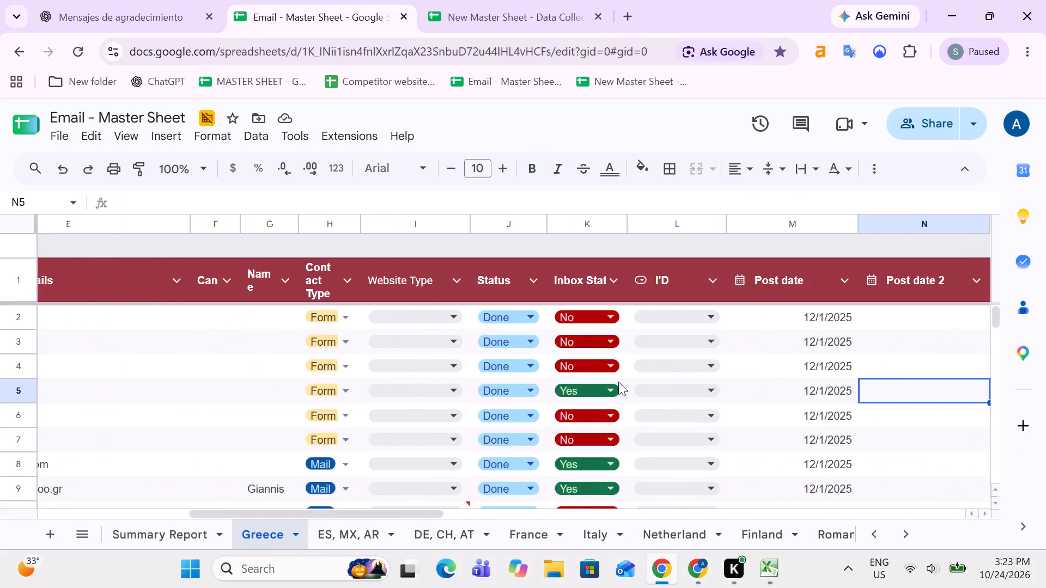
key("Right")
key("Right")
key("Right")
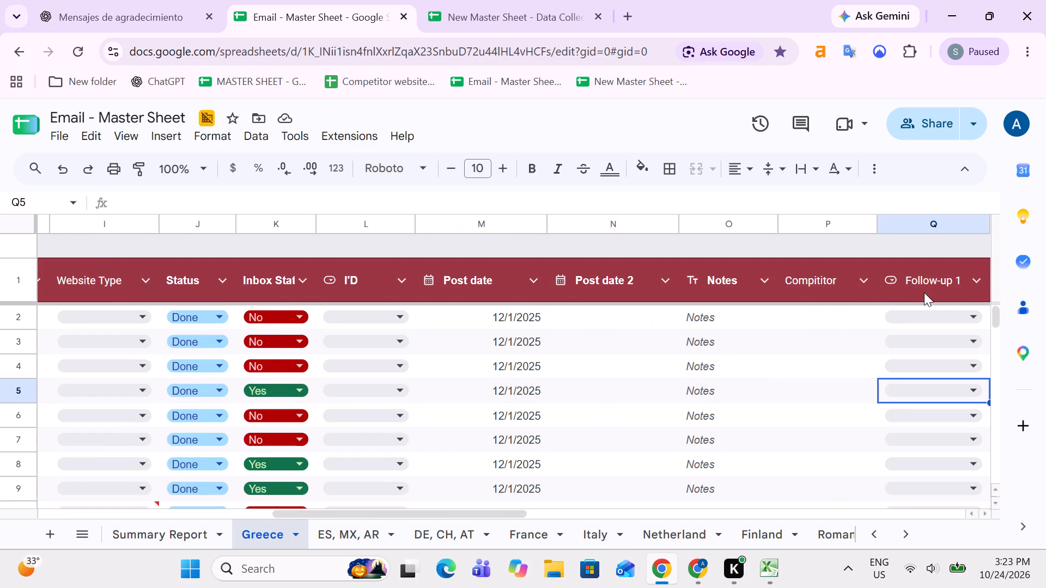
left_click(867, 276)
scroll(740, 398, "down", 6)
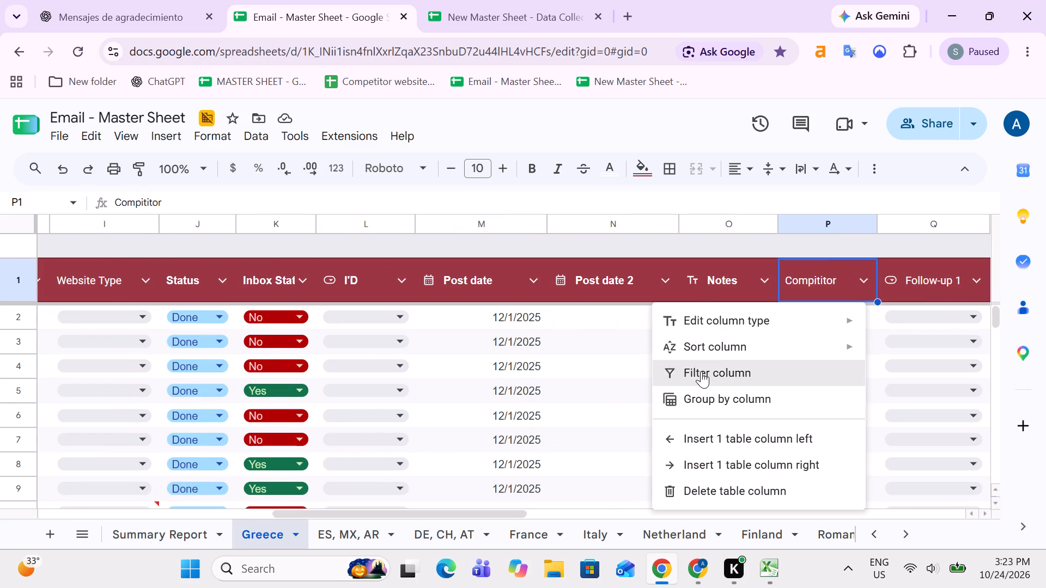
left_click(701, 371)
scroll(682, 381, "down", 7)
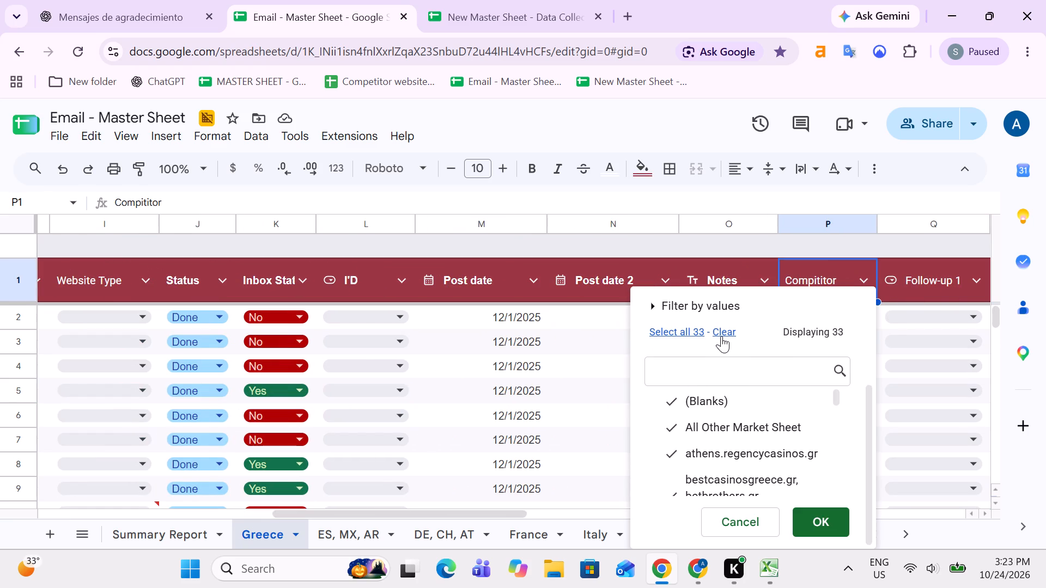
left_click(728, 339)
left_click(740, 424)
left_click(813, 525)
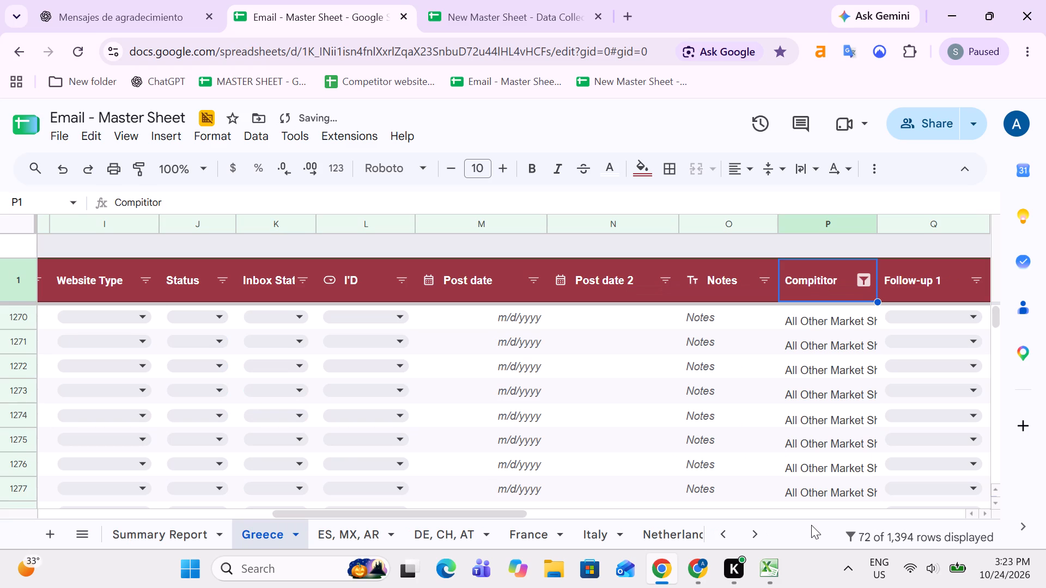
Go to the first filtered row's Domain cell in the Greece table to examine the filtered websites.
key("Down")
key("Up")
key("Down")
key("Left")
key("Left")
key("Left")
key("Left")
key("Left")
key("Left")
key("Left")
key("Left")
key("Left")
key("Left")
key("Left")
key("Left")
key("Left")
key("Left")
key("Left")
key("Left")
key("Left")
key("Left")
key("Left")
key("Left")
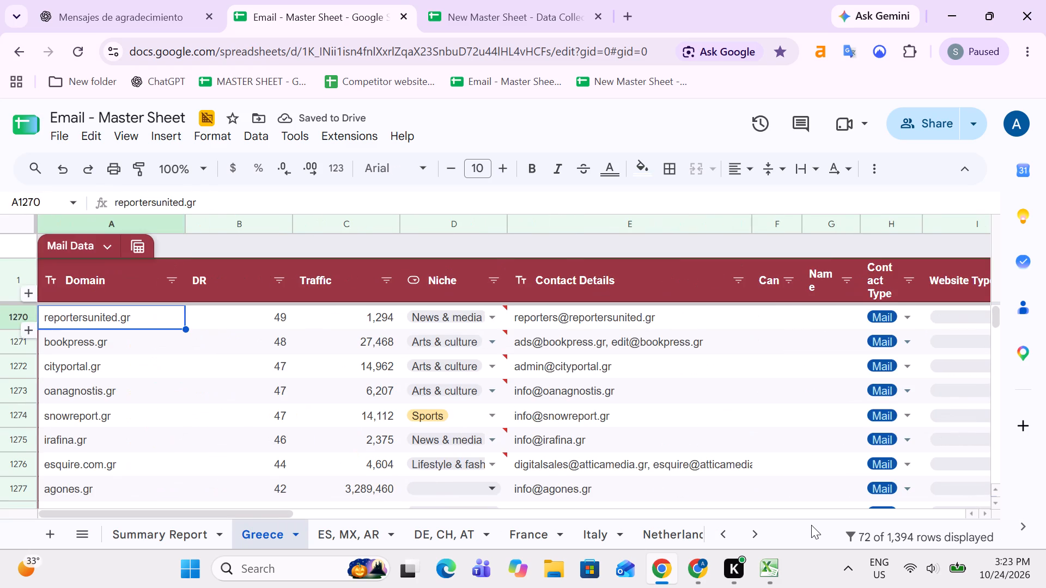
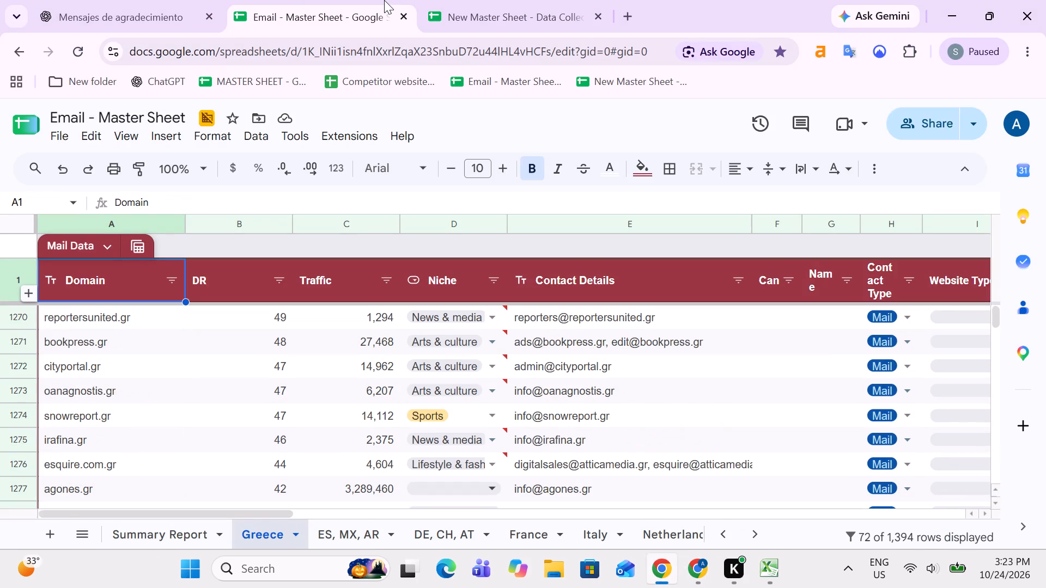
In the Excel table, enter 72 as the Market Data value for Greece.
left_click(536, 0)
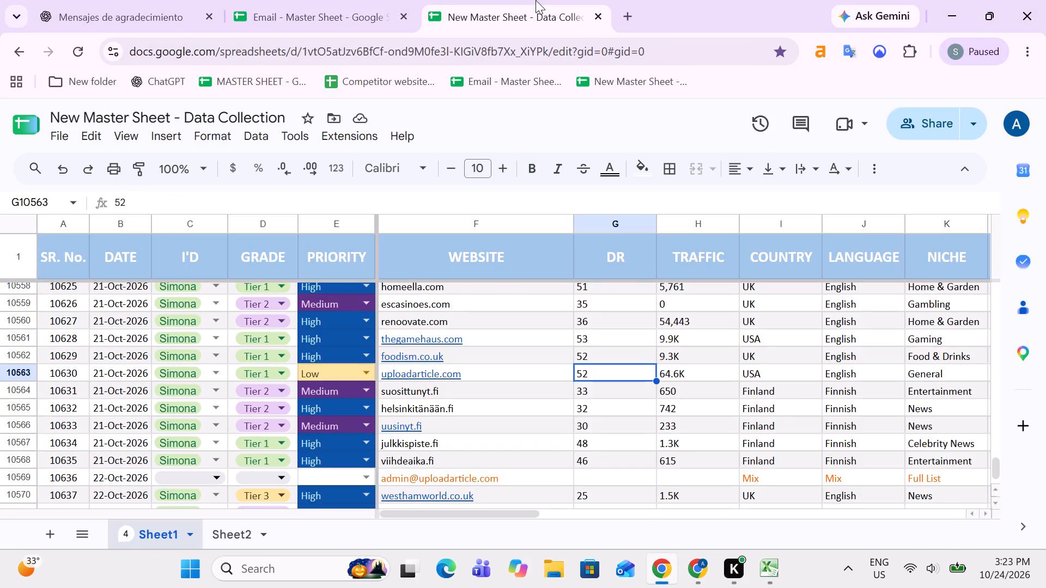
key("alt+Tab")
key("alt+Tab")
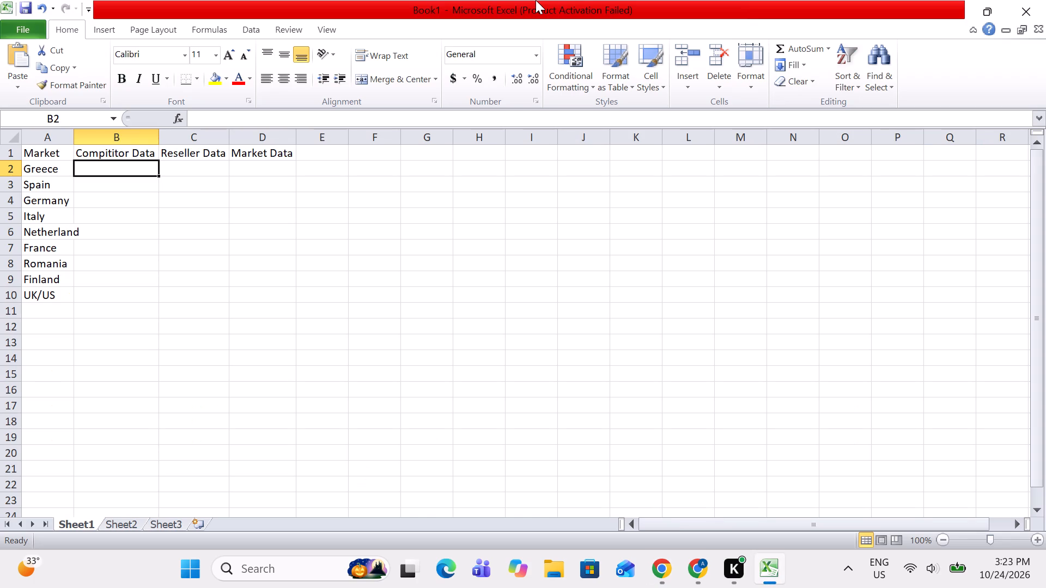
key("Right")
key("Right")
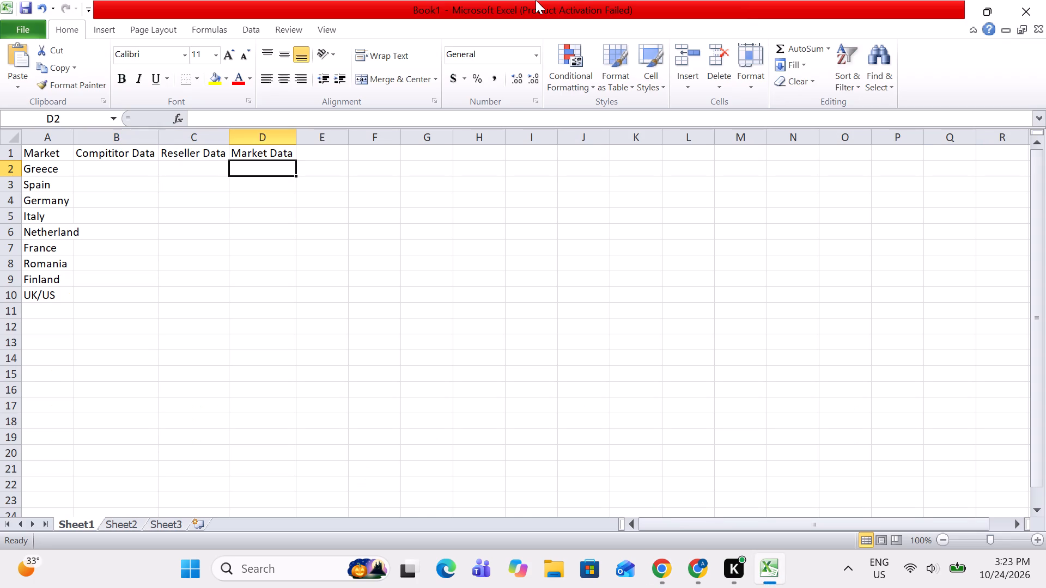
type("72")
key("Right")
key("Left")
Switch back to Chrome, move the New Master Sheet tab ahead of the Email - Master Sheet tab, and show the Email - Master Sheet.
key("alt+Tab")
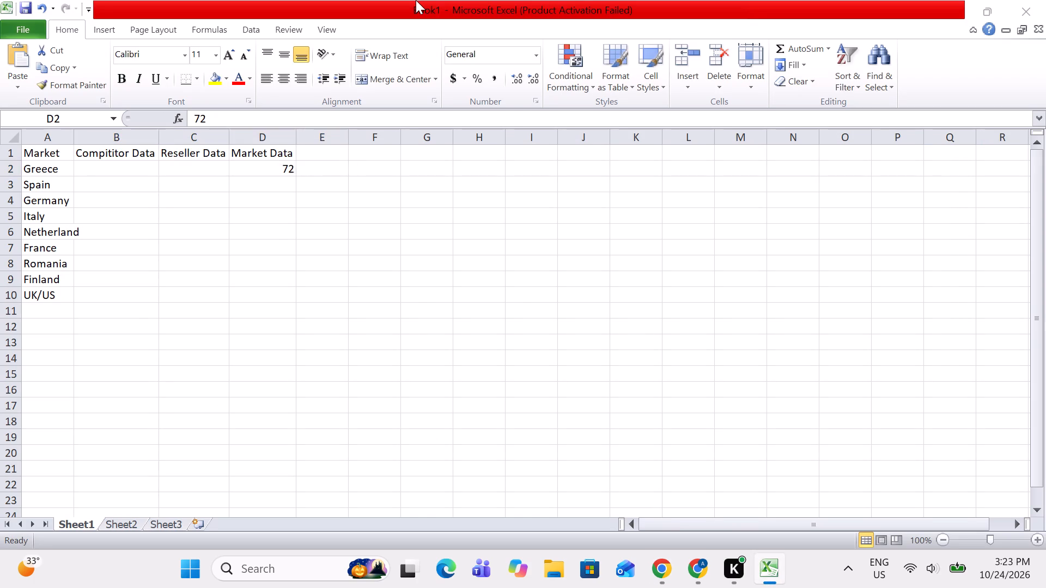
key("alt+Tab")
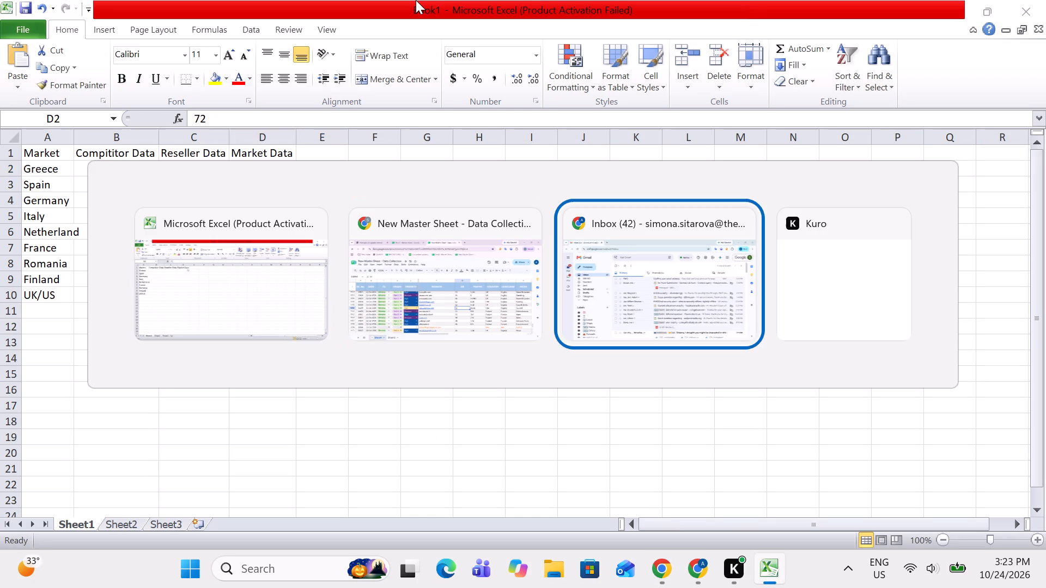
key("alt+Tab")
key("alt+Tab")
key("alt+Tab")
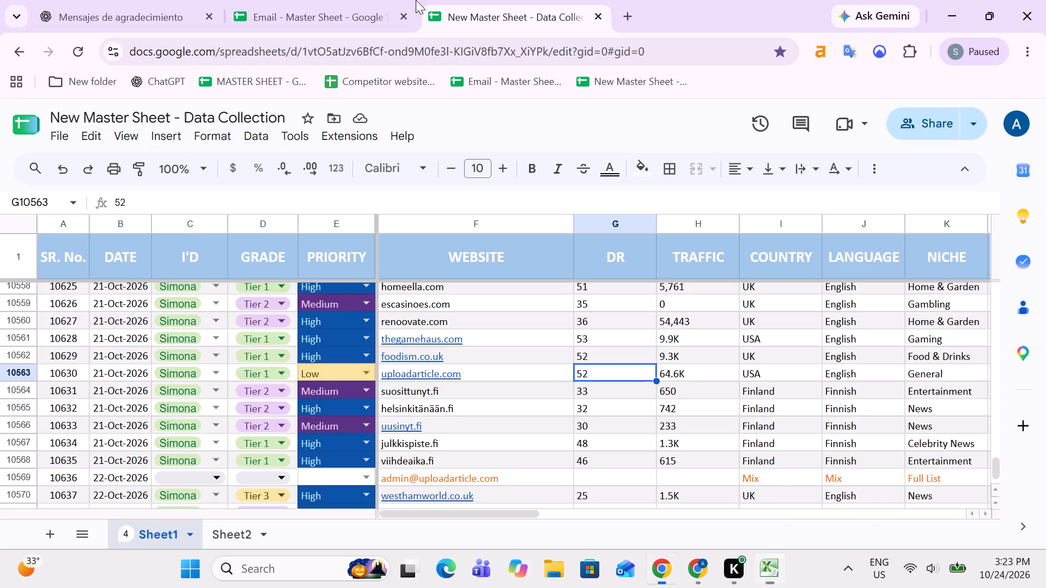
left_click(331, 0)
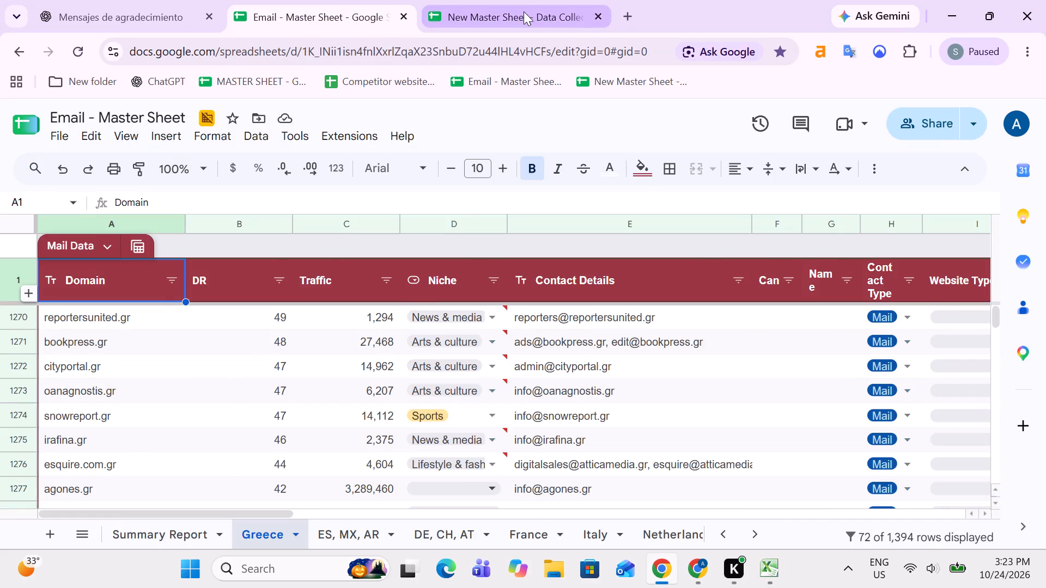
left_click_drag(524, 11, 387, 4)
left_click(499, 4)
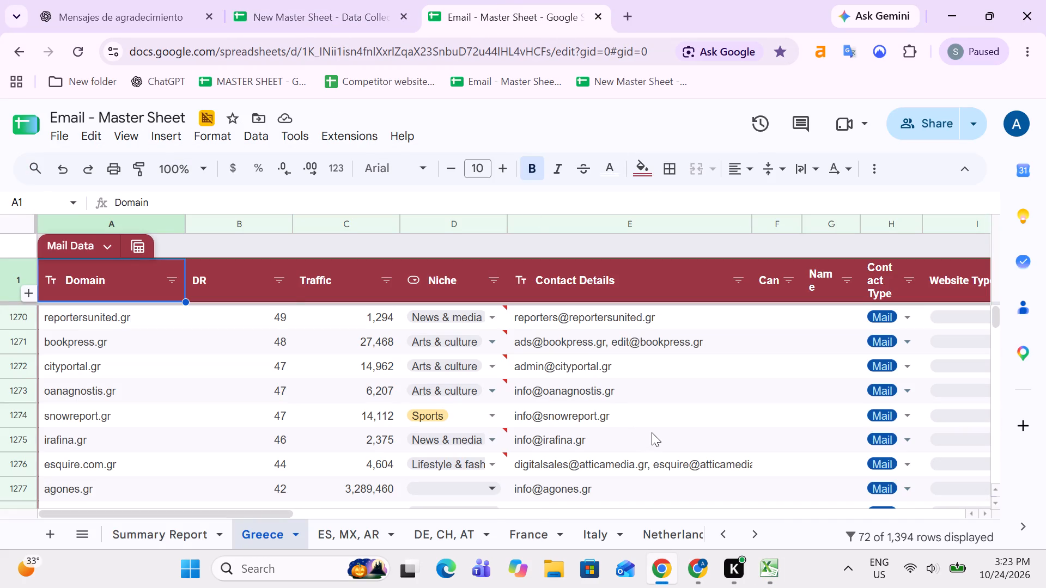
Change the Greece table's Compititor column filter to show only the value "Compititor list".
key("Right")
key("Right")
key("Right")
key("Right")
key("Right")
key("Right")
key("Right")
key("Right")
key("Right")
key("Right")
key("Right")
key("Right")
key("Right")
key("Right")
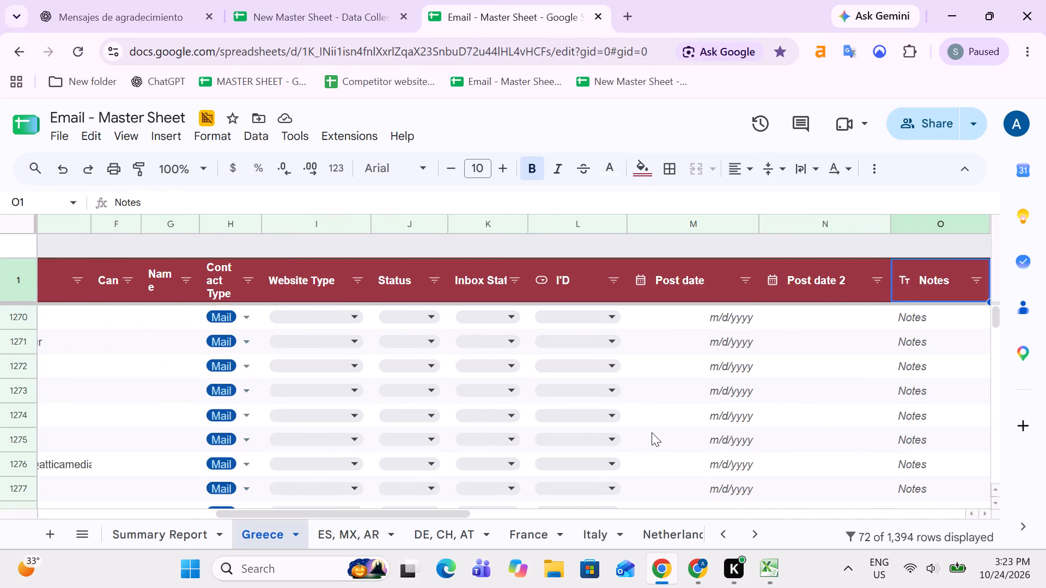
key("Right")
key("Right")
key("Left")
key("Left")
key("Left")
key("Right")
key("Right")
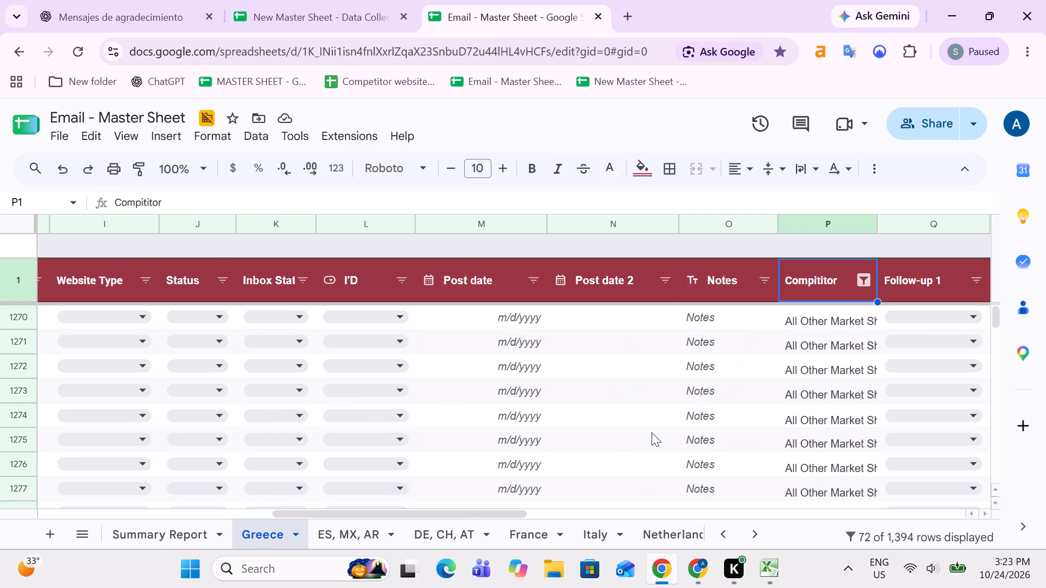
left_click(866, 274)
scroll(769, 390, "down", 6)
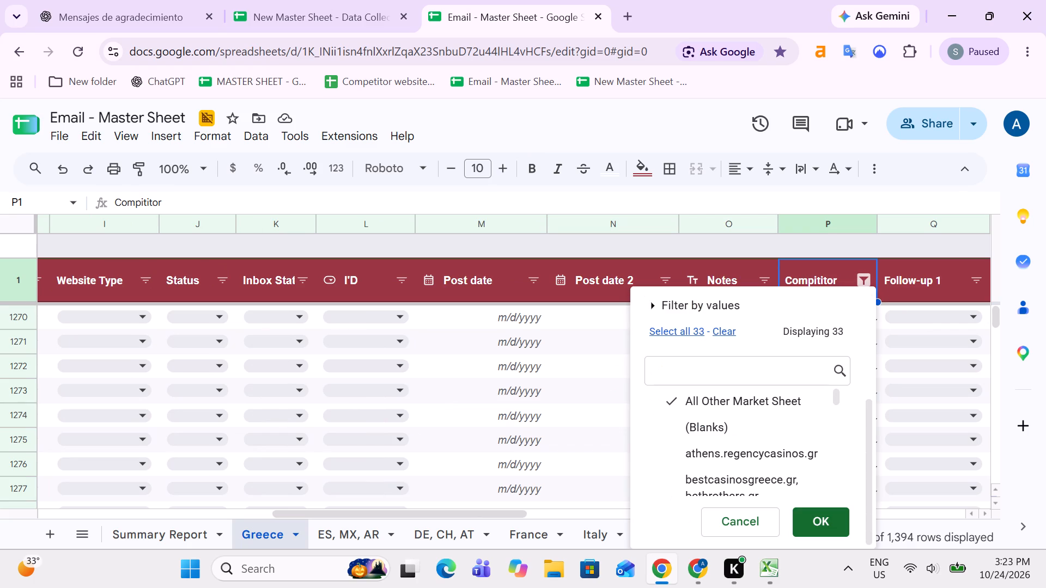
left_click(717, 332)
left_click(725, 373)
key("c")
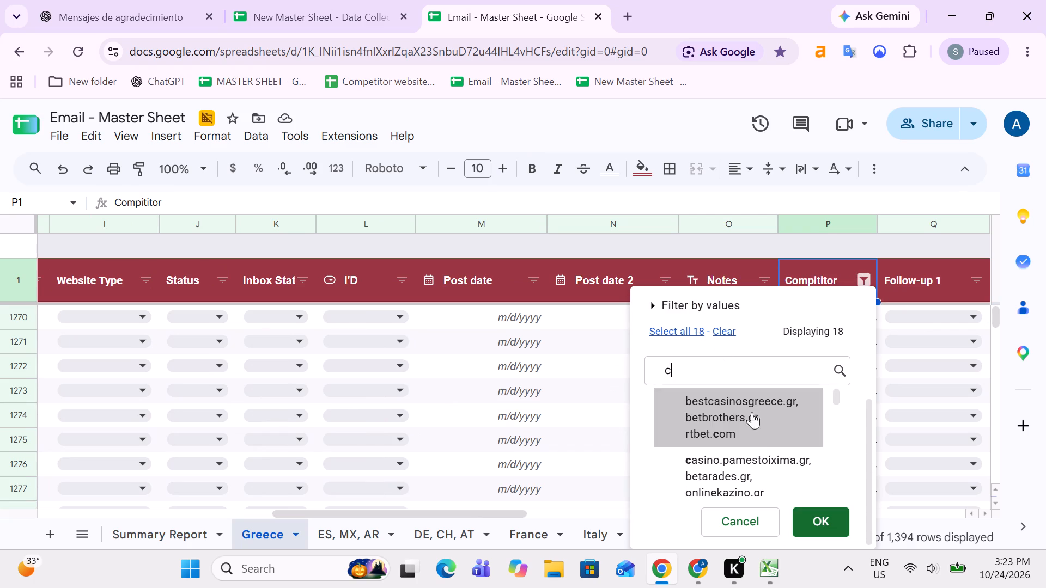
scroll(740, 441, "down", 2)
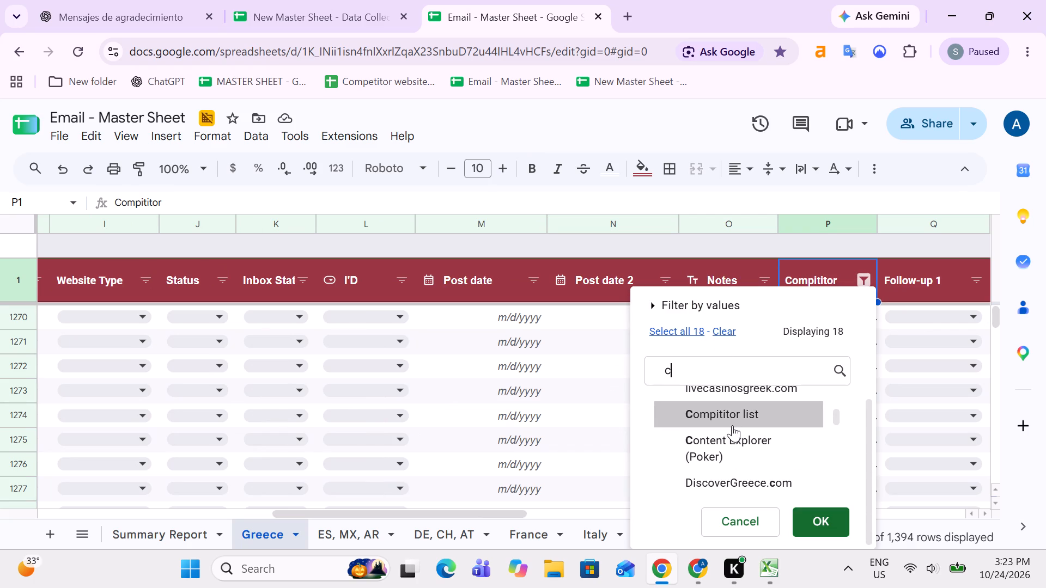
left_click(731, 424)
scroll(746, 456, "down", 6)
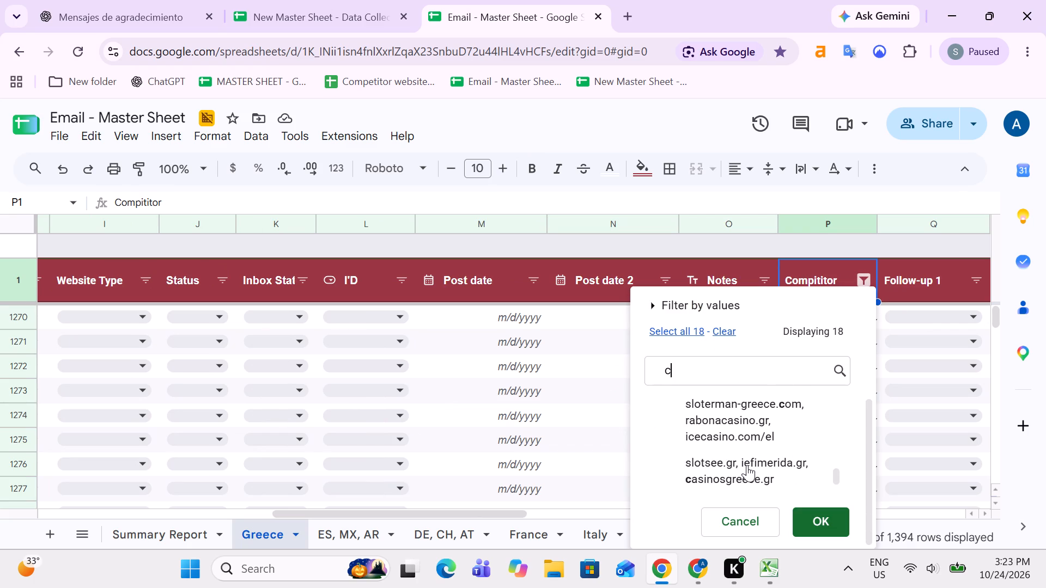
scroll(747, 465, "down", 5)
left_click(823, 514)
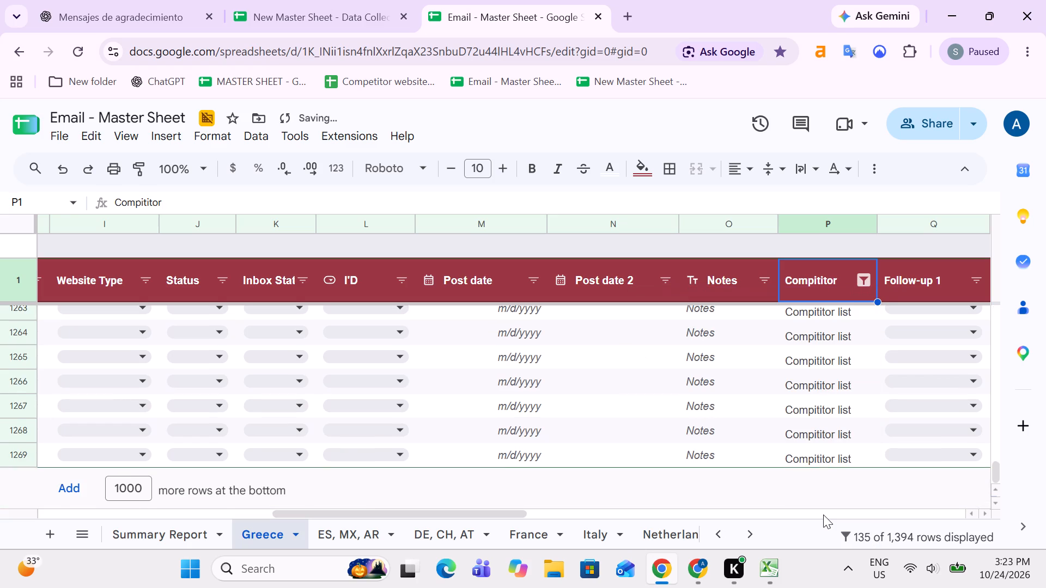
Select all filtered Domain cells in the Greece table, from the first filtered row down, to check their count.
key("Down")
key("Up")
key("Down")
key("Left")
key("Left")
key("Left")
key("Left")
key("Left")
key("Left")
key("Left")
key("Left")
key("Left")
key("Left")
key("Left")
key("Left")
key("Left")
key("Left")
key("Left")
key("Left")
key("Left")
key("Left")
key("Left")
key("Up")
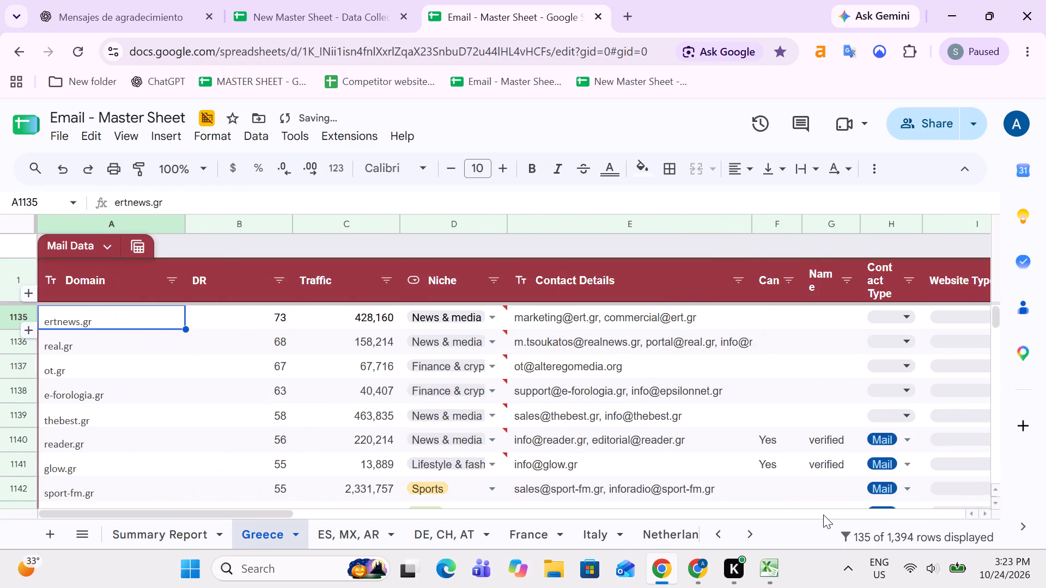
key("Down")
key("ctrl+shift+Down")
Switch to the Excel table and enter 135 as the Compititor Data value for Greece.
key("alt+Tab")
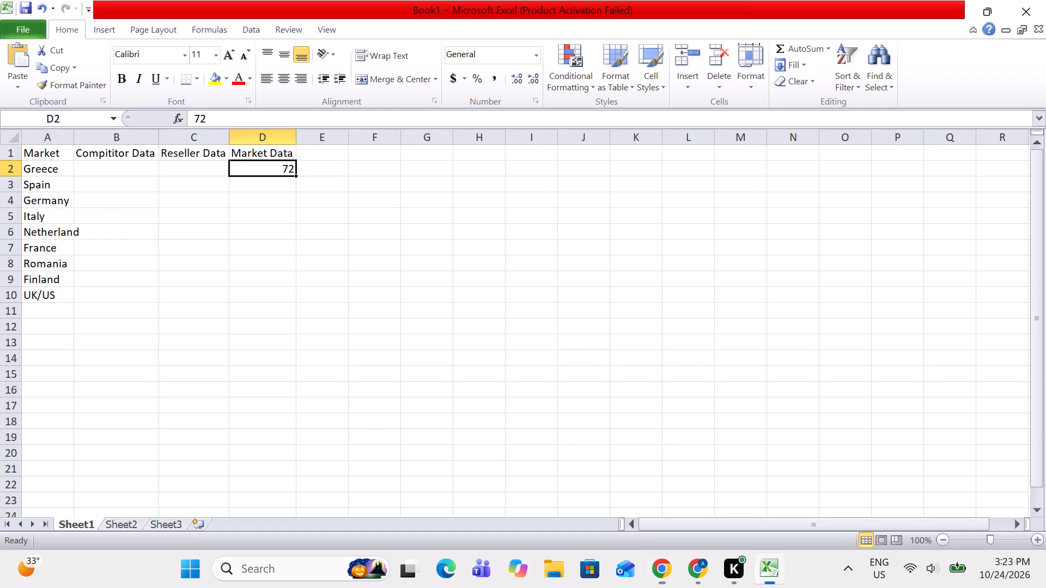
key("Left")
key("Left")
type("135")
key("Tab")
key("Left")
Switch back to the Email - Master Sheet in Chrome and remove the filter from the Greece table.
key("alt+Tab")
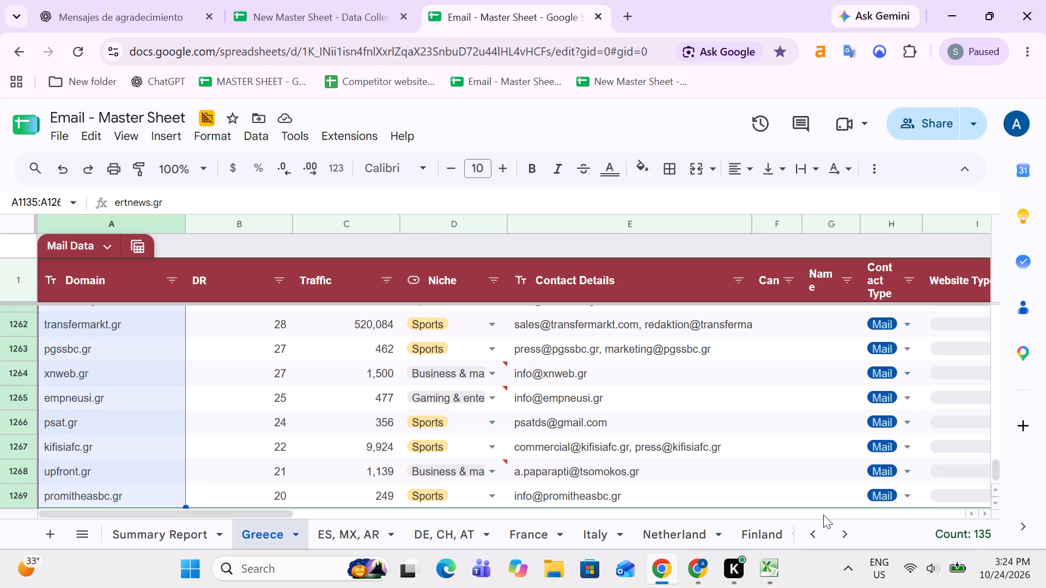
left_click(879, 170)
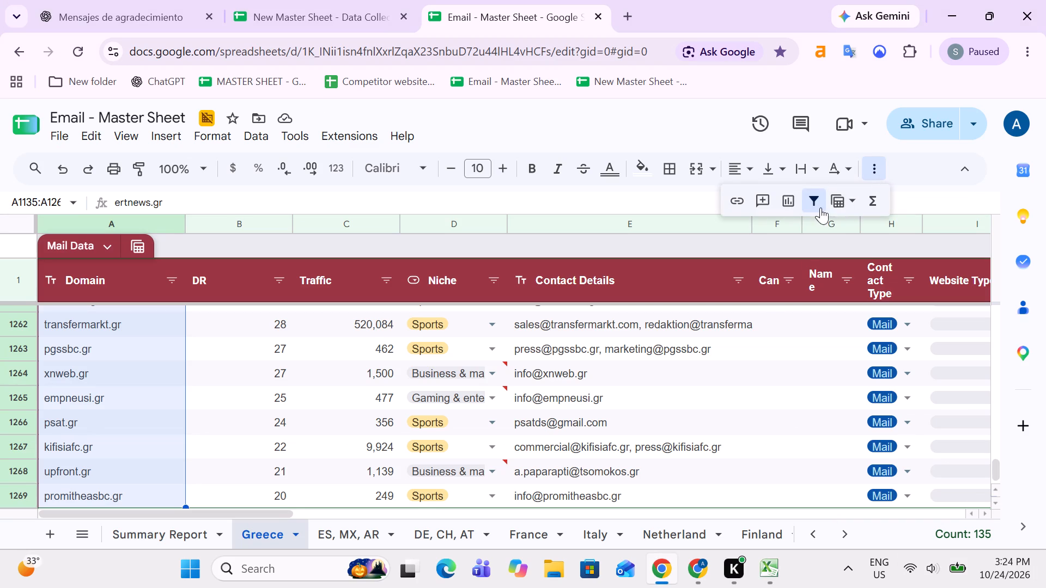
left_click(818, 206)
left_click(761, 369)
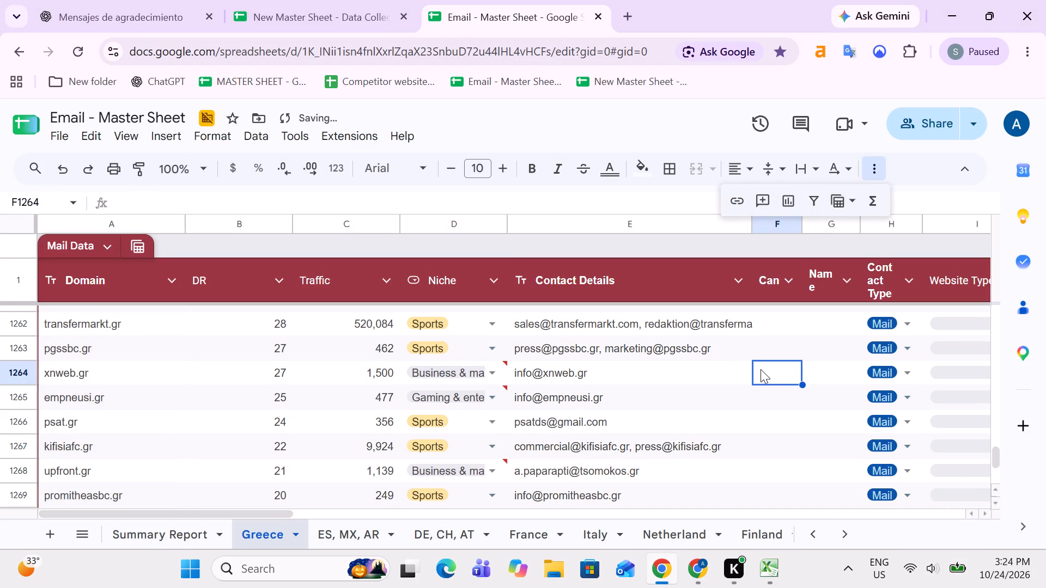
Examine the values offered in the Greece table's Website Type column filter and leave it without applying a filter.
key("Right")
key("Right")
key("Right")
key("Right")
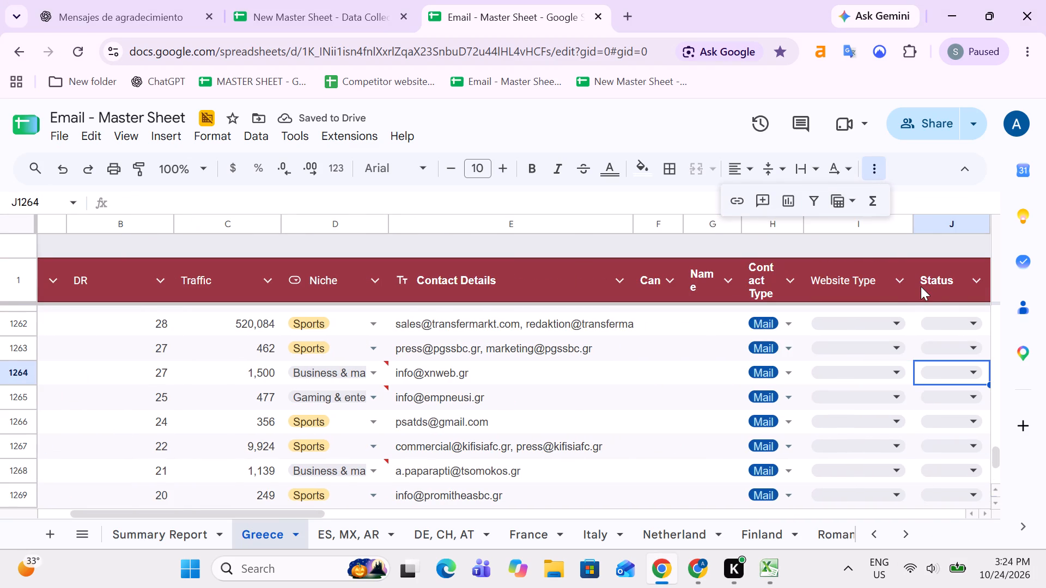
left_click(906, 278)
left_click(753, 371)
scroll(626, 388, "down", 2)
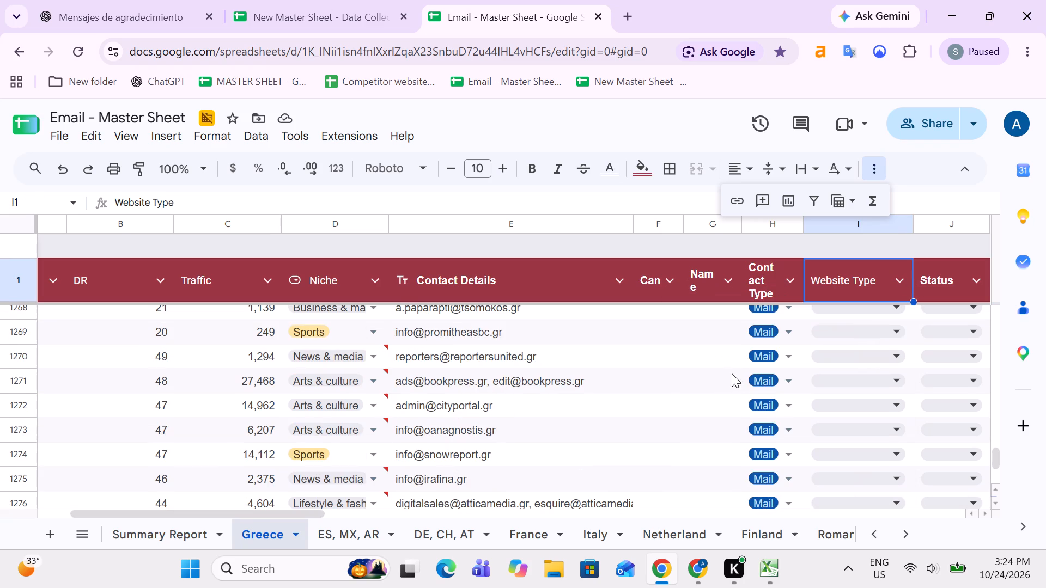
left_click(896, 281)
scroll(786, 395, "down", 3)
left_click(764, 377)
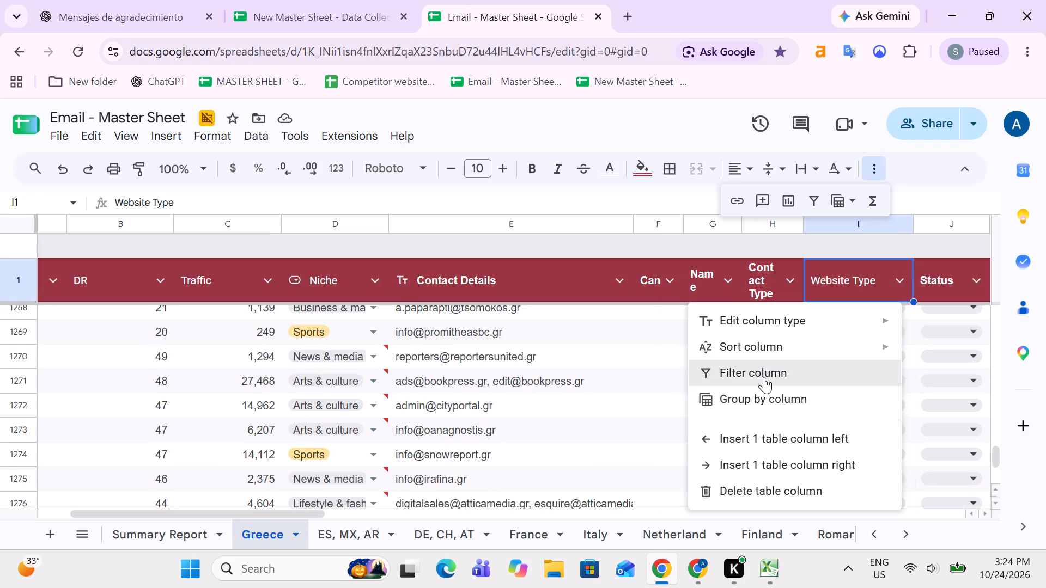
scroll(718, 414, "down", 4)
left_click(752, 329)
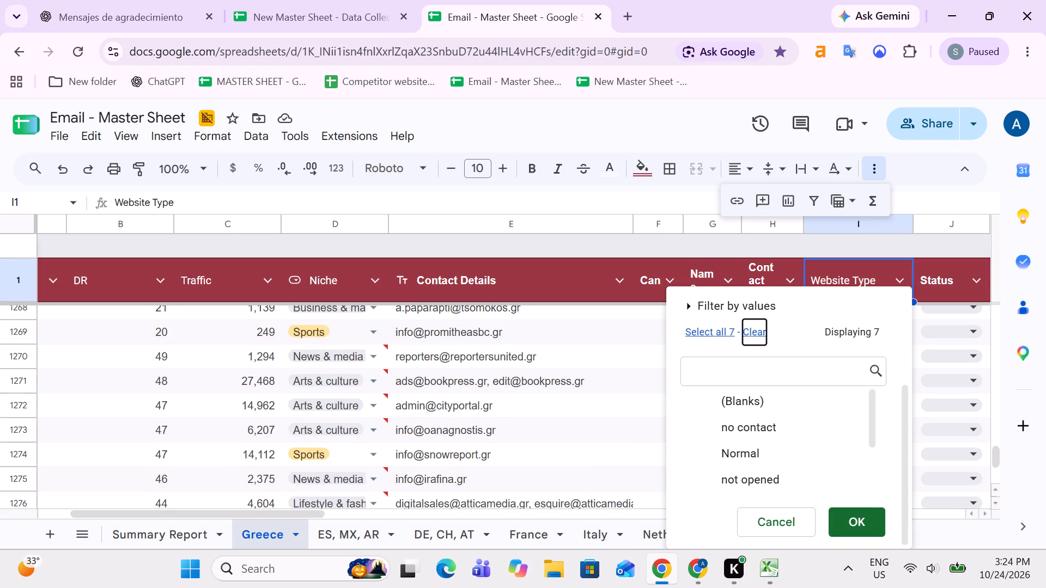
left_click(757, 364)
key("f")
key("BackSpace")
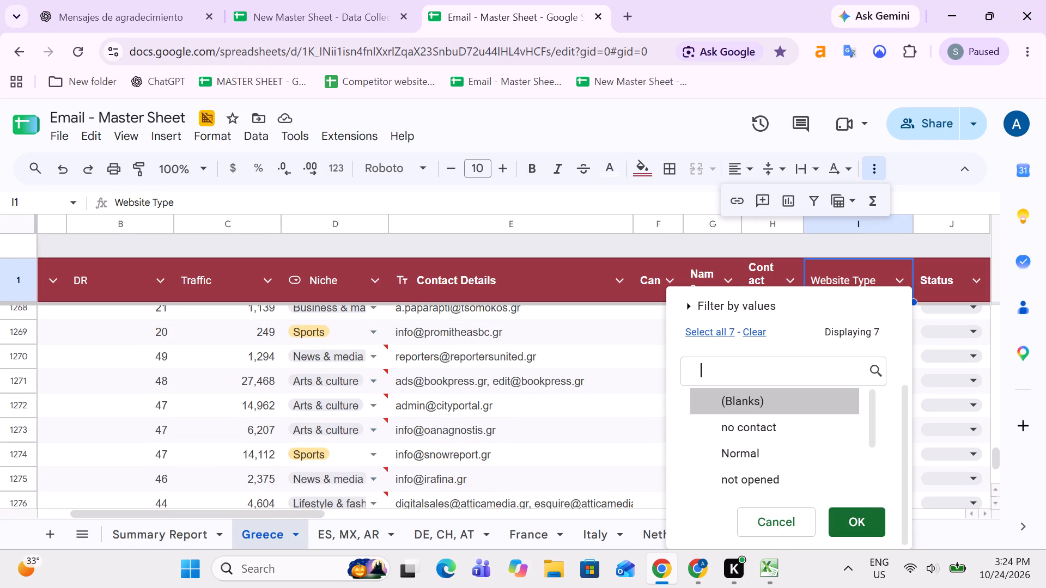
left_click(568, 402)
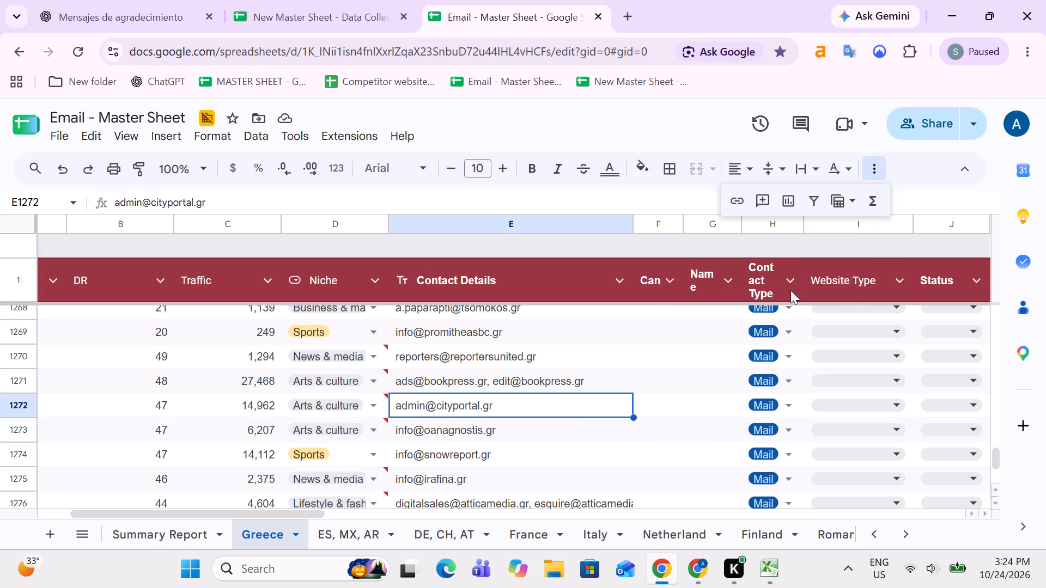
Examine the values offered in the Greece table's Contact Type column filter and leave it without applying a filter.
left_click(783, 281)
left_click(824, 366)
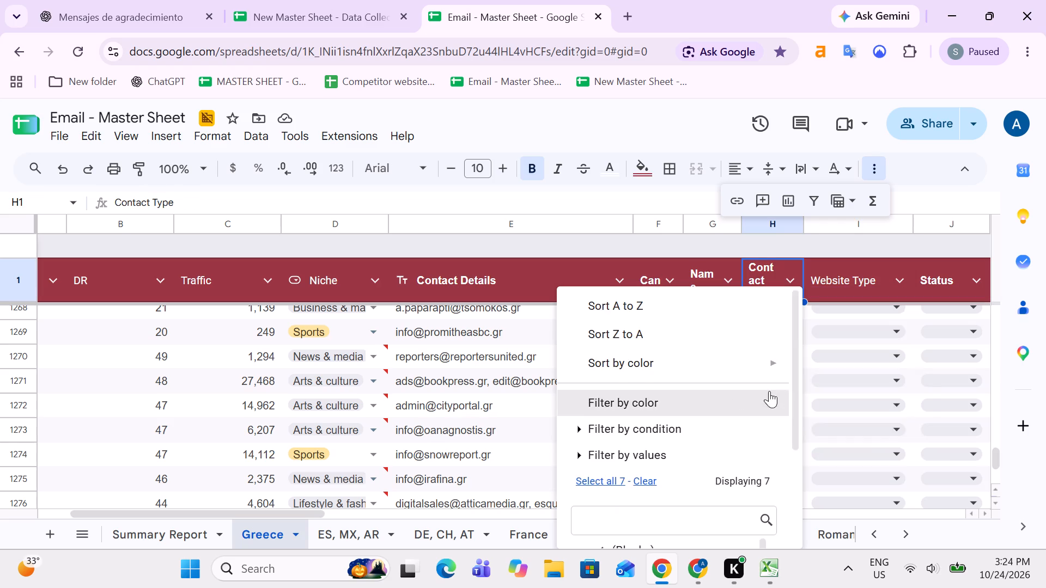
scroll(736, 391, "down", 10)
scroll(703, 421, "down", 8)
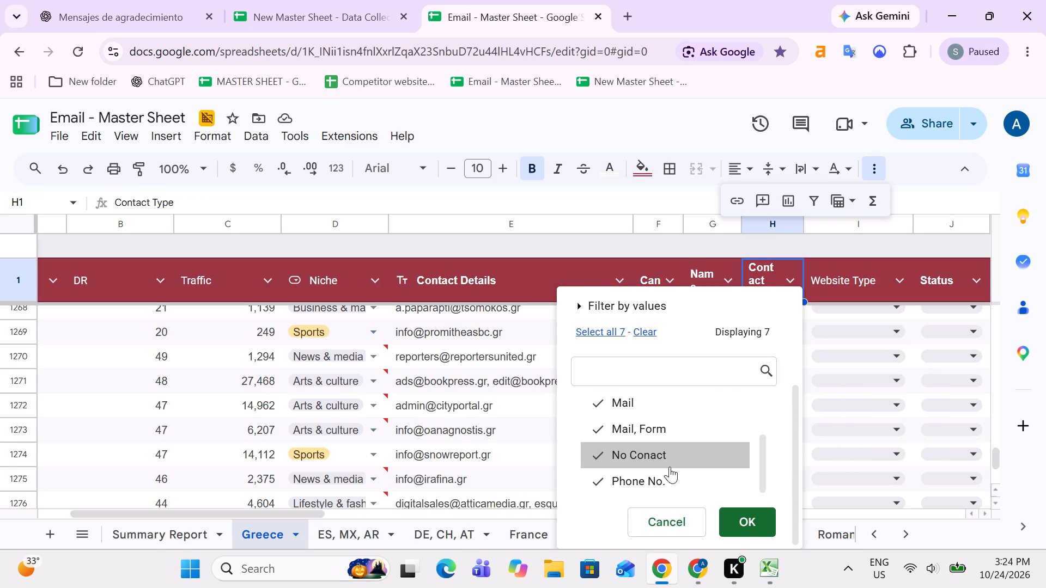
left_click(496, 415)
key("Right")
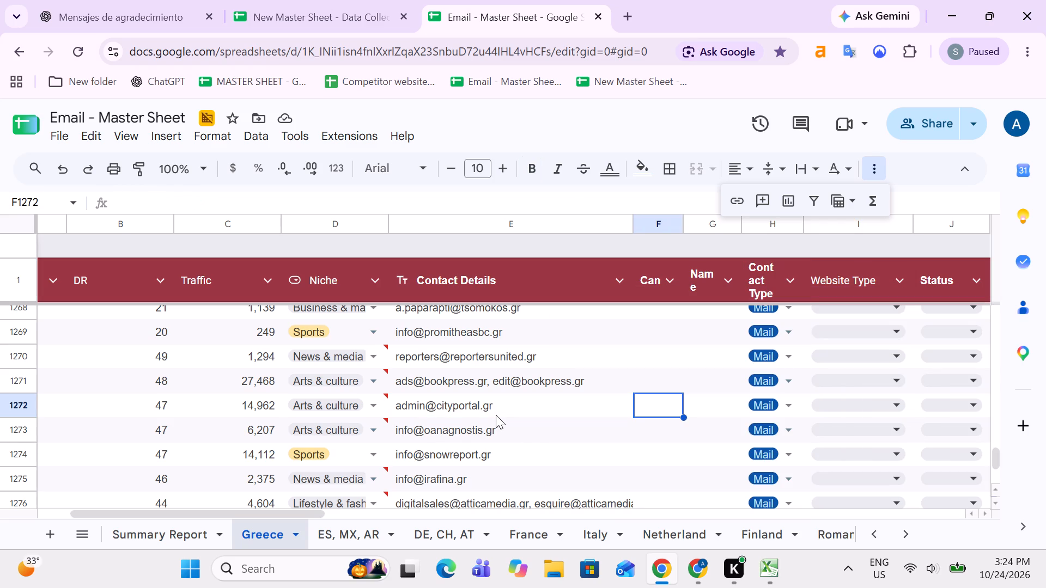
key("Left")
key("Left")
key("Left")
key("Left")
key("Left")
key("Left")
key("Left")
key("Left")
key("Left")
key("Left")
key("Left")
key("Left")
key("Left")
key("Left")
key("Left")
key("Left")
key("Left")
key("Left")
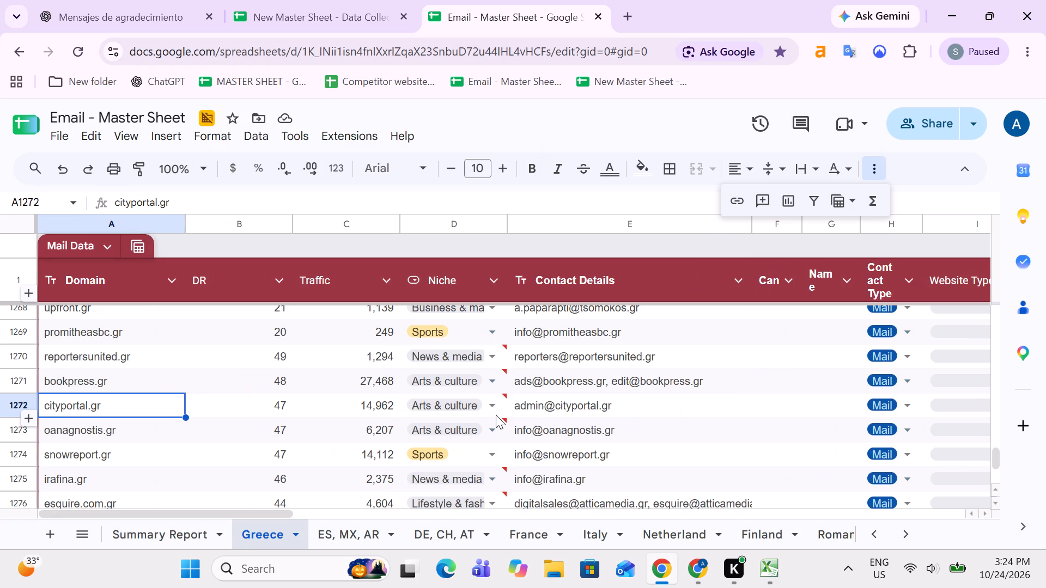
Open the ES, MX, AR sheet and create a filter view for Table3.
left_click(352, 529)
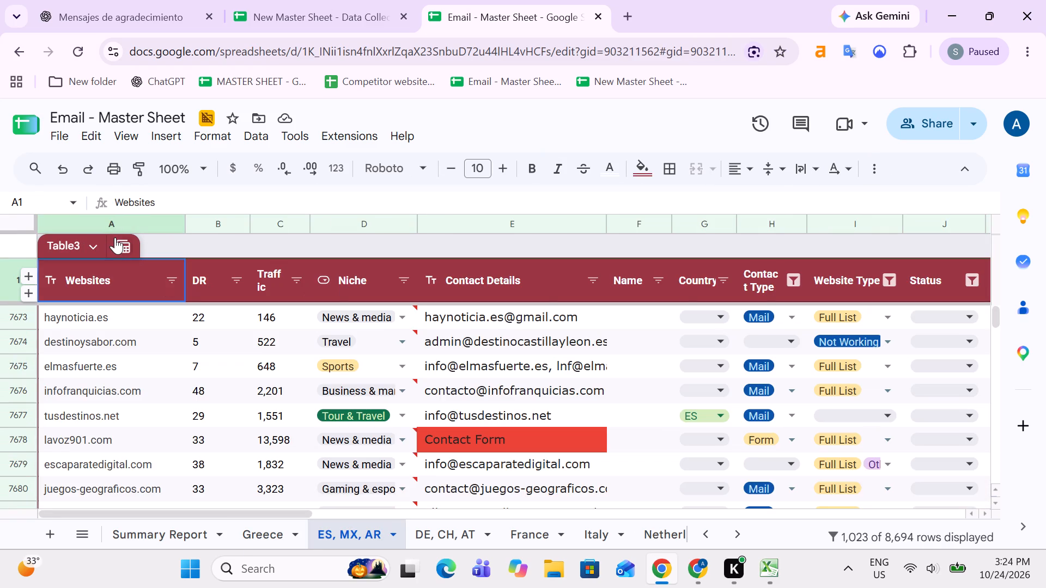
left_click(119, 251)
left_click(176, 302)
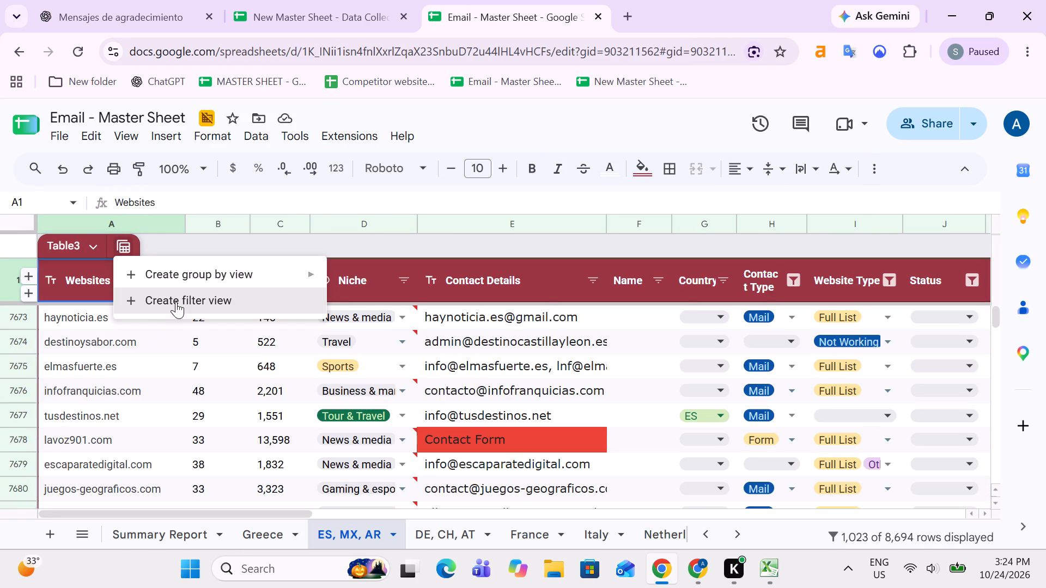
Filter Table3's Compititor column to show only the All Other Market Sheet records.
left_click(515, 389)
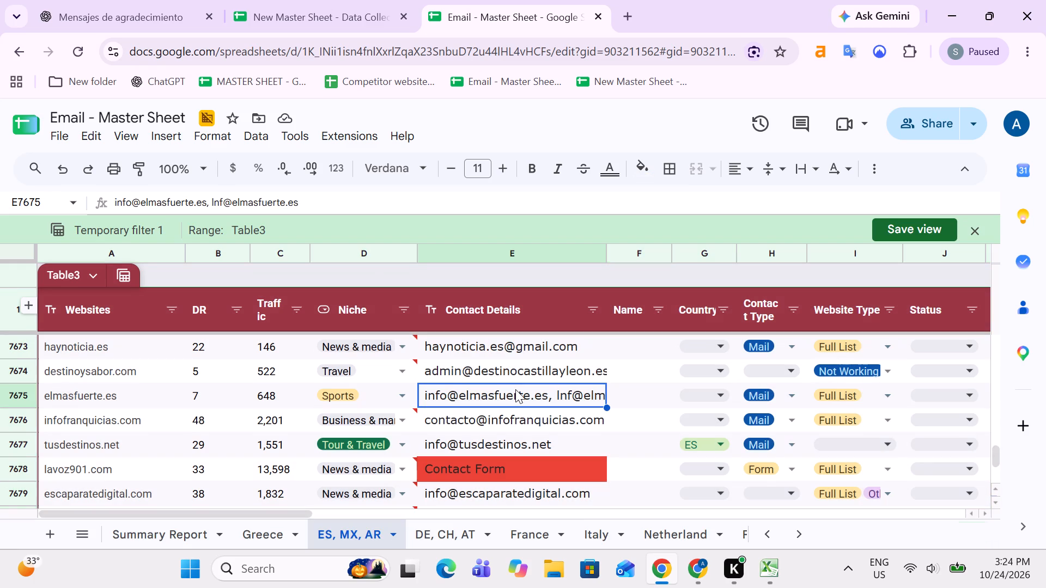
key("Right")
key("Right")
key("Right")
key("Right")
key("Right")
key("Right")
key("Right")
key("Right")
key("Right")
key("Right")
key("Right")
key("Right")
key("Right")
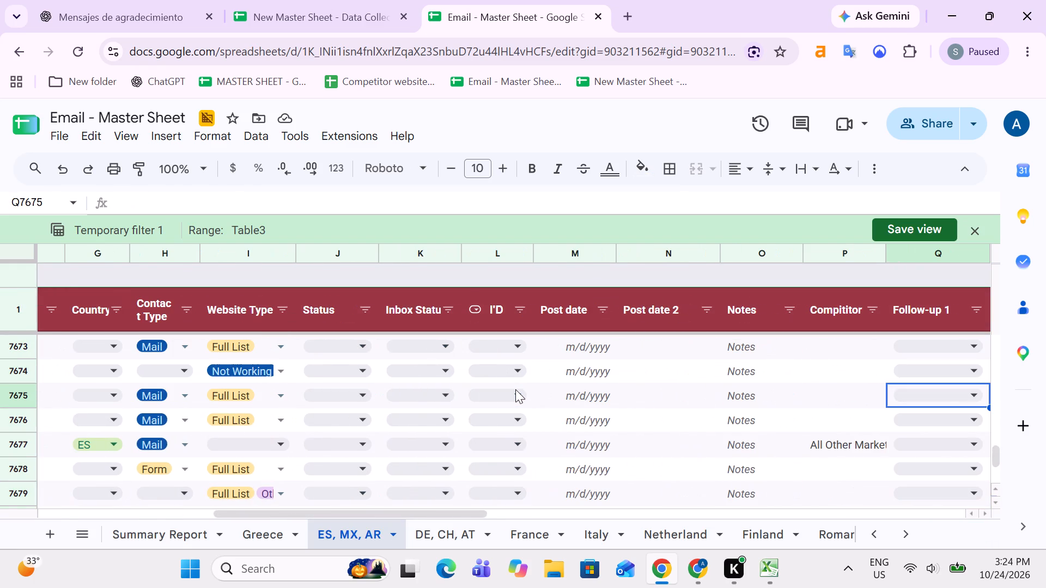
left_click(874, 310)
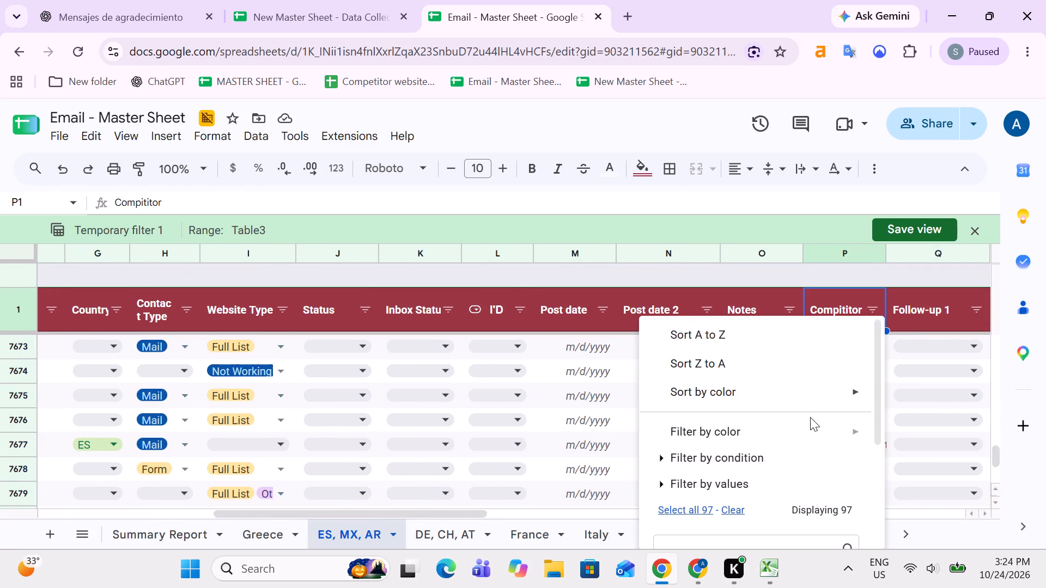
scroll(806, 420, "down", 3)
left_click(737, 328)
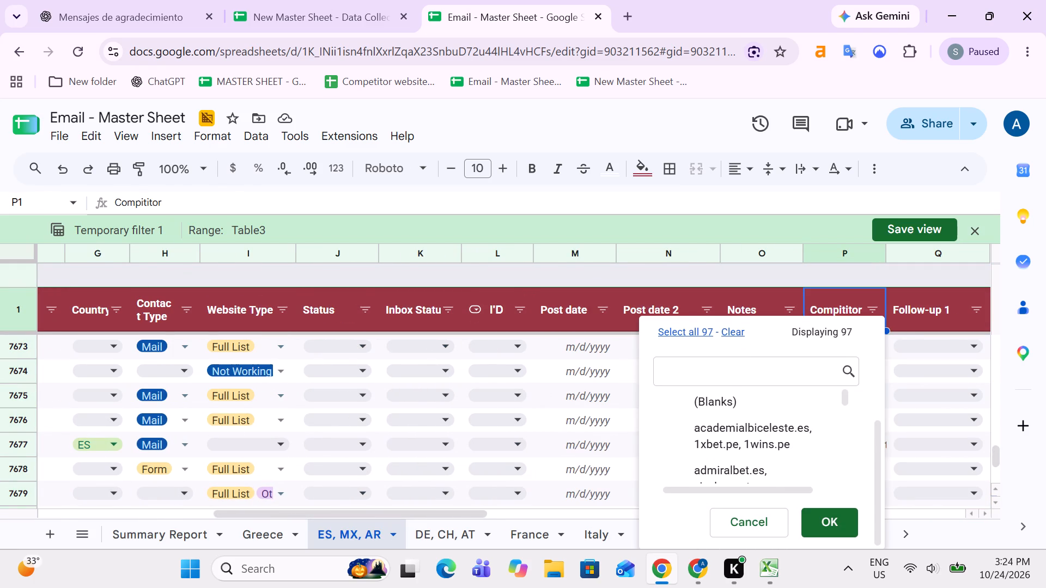
left_click(731, 375)
type("al")
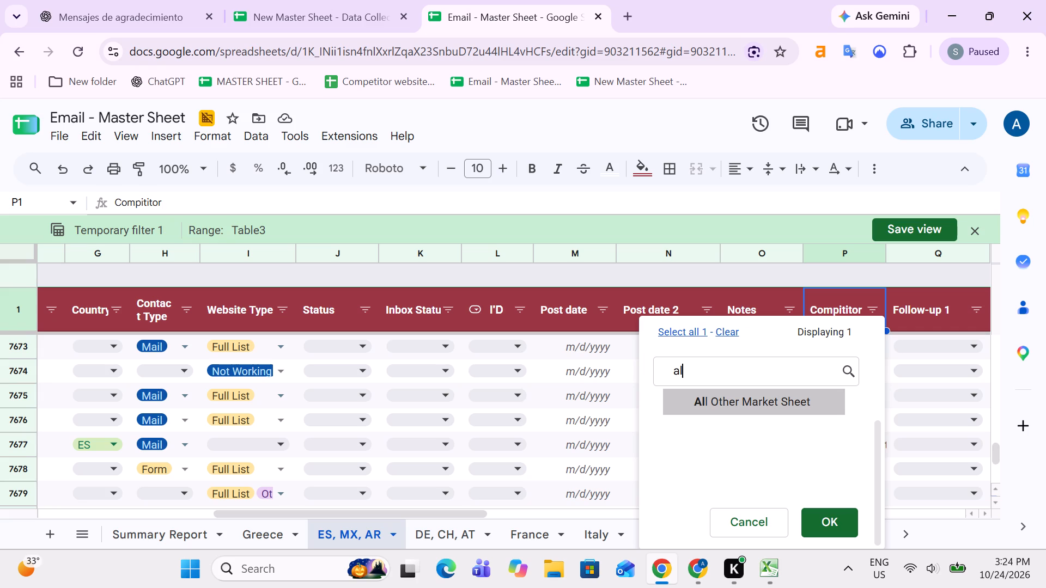
left_click(769, 395)
left_click(835, 519)
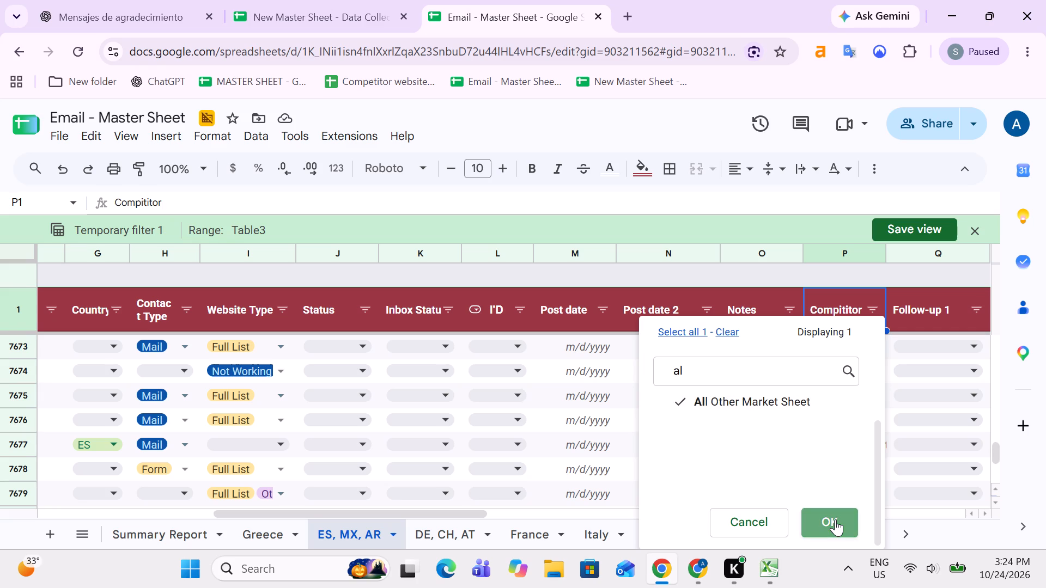
Select all filtered entries in the Websites column to count the All Other Market Sheet records.
key("Down")
key("Up")
key("Down")
key("Up")
key("Down")
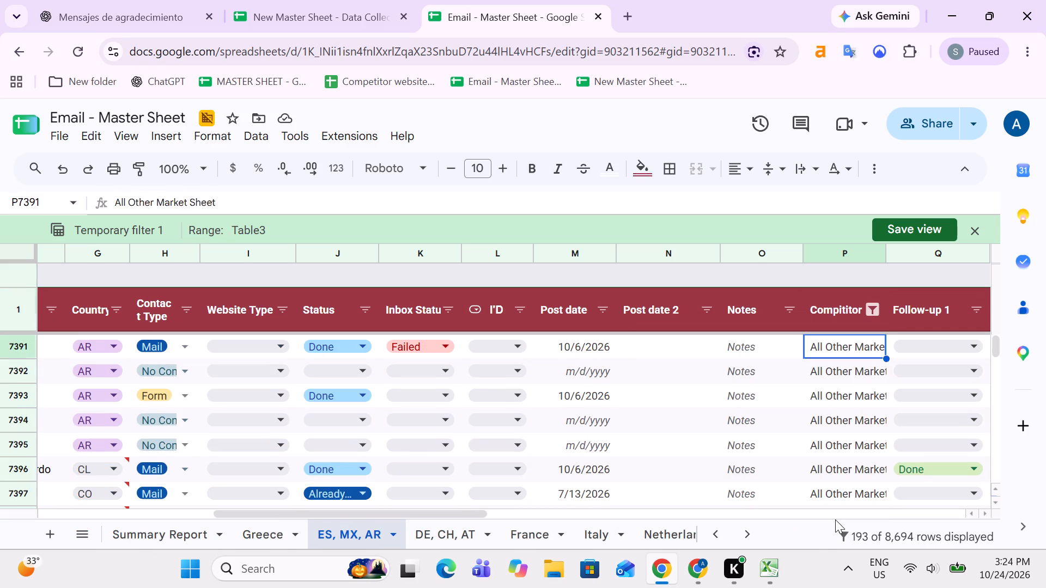
key("Left")
key("Left")
key("Left")
key("Left")
key("Left")
key("Left")
key("Left")
key("Left")
key("Left")
key("Left")
key("Left")
key("Left")
key("Left")
key("Left")
key("Left")
key("Left")
key("Left")
key("Left")
key("Left")
key("Left")
key("Up")
key("Down")
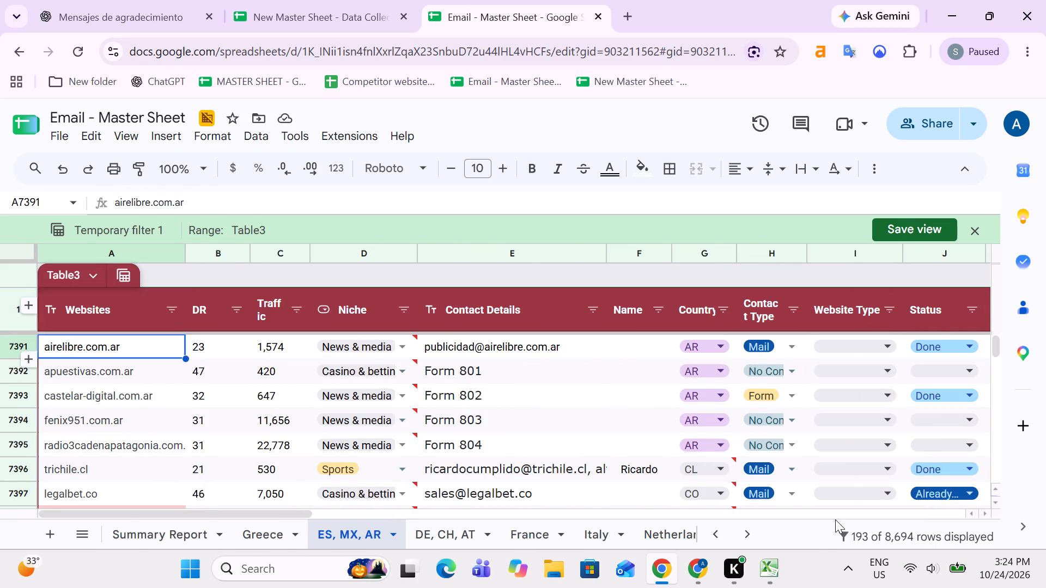
key("Up")
key("Down")
key("ctrl+shift+Down")
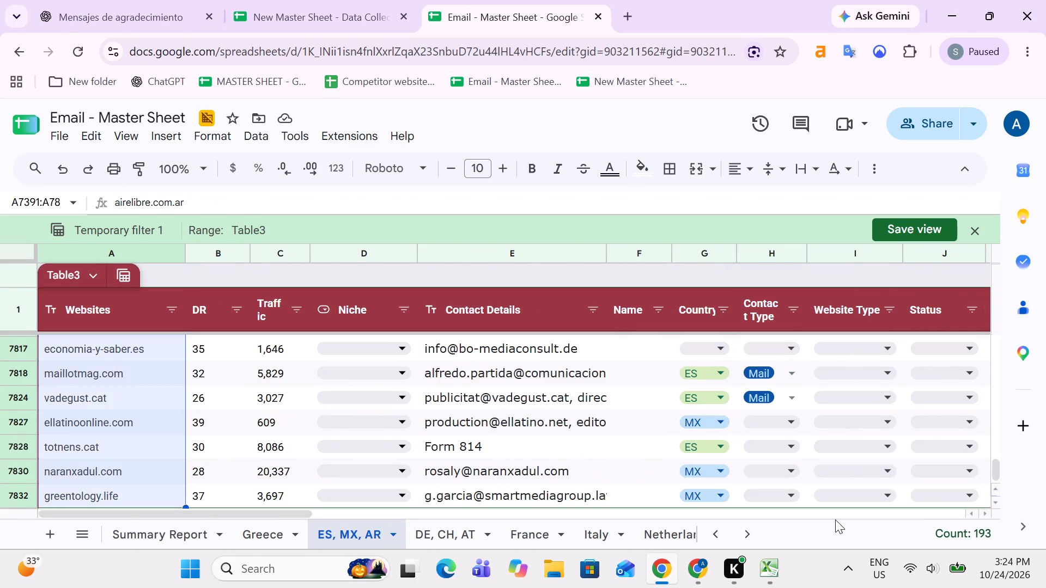
Switch to the Excel workbook and enter 193 as Spain's Market Data.
key("alt+Tab")
key("Right")
key("Right")
key("Down")
type("193")
key("Right")
key("Left")
Return to the Email - Master Sheet in Chrome and change the Compititor column filter to only Compititor Sheet.
key("alt+Tab")
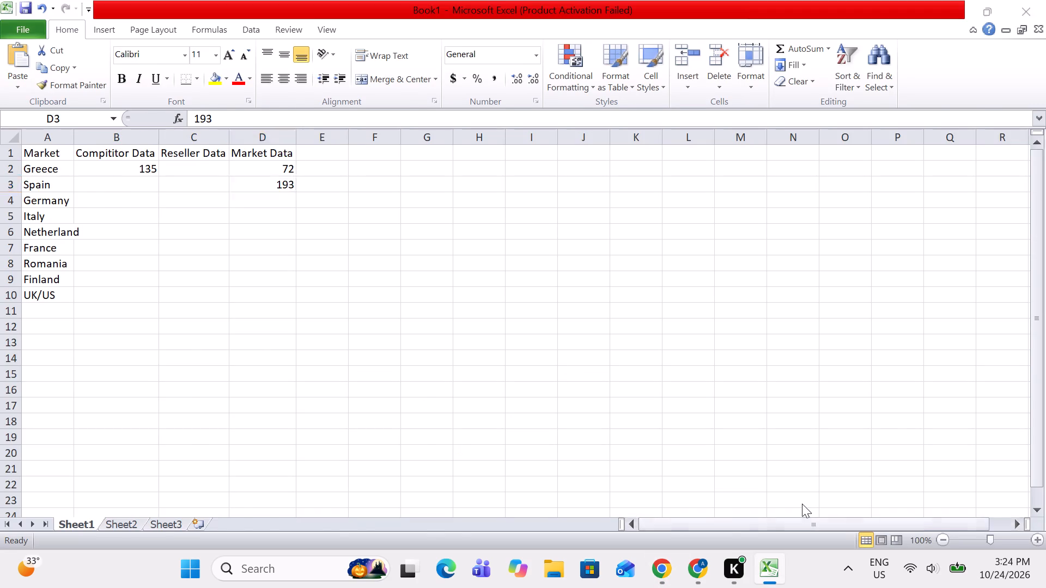
key("Up")
key("Down")
key("Right")
key("Right")
key("Right")
key("Right")
key("Right")
key("Right")
key("Right")
key("Right")
key("Right")
key("Right")
key("Right")
key("Right")
key("Right")
key("Right")
key("Right")
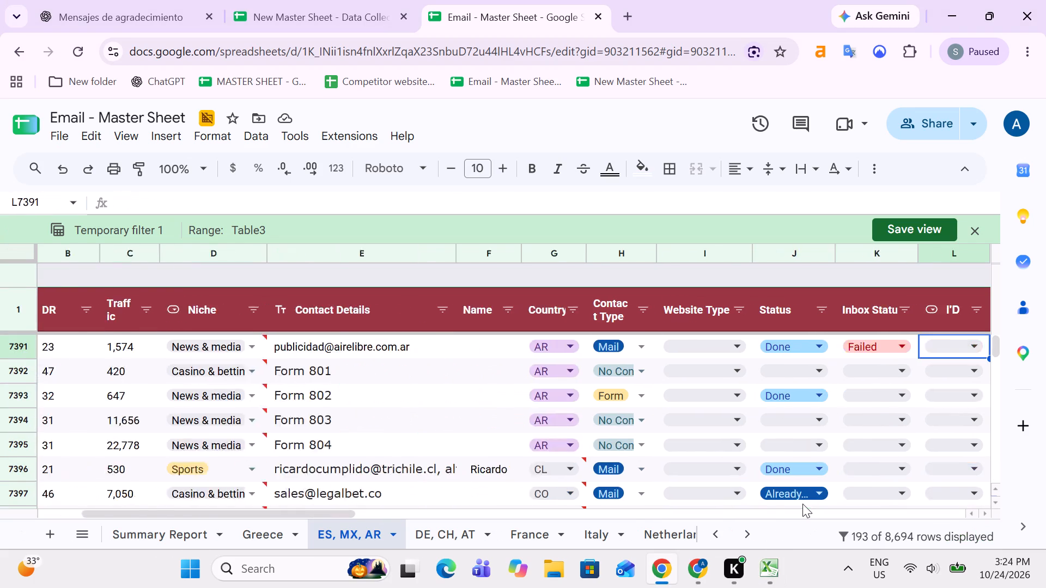
key("Right")
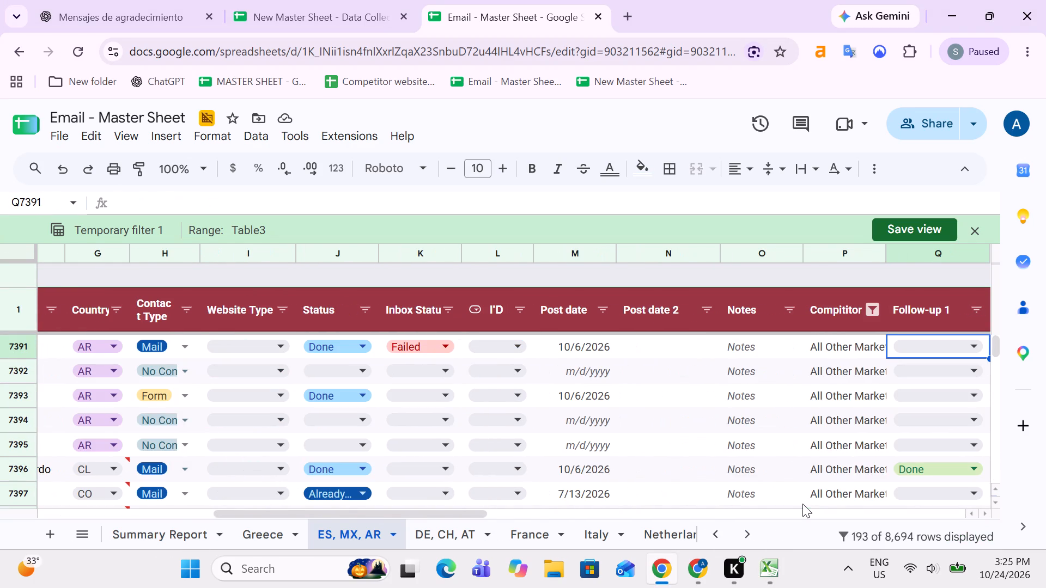
left_click(868, 304)
scroll(801, 416, "down", 2)
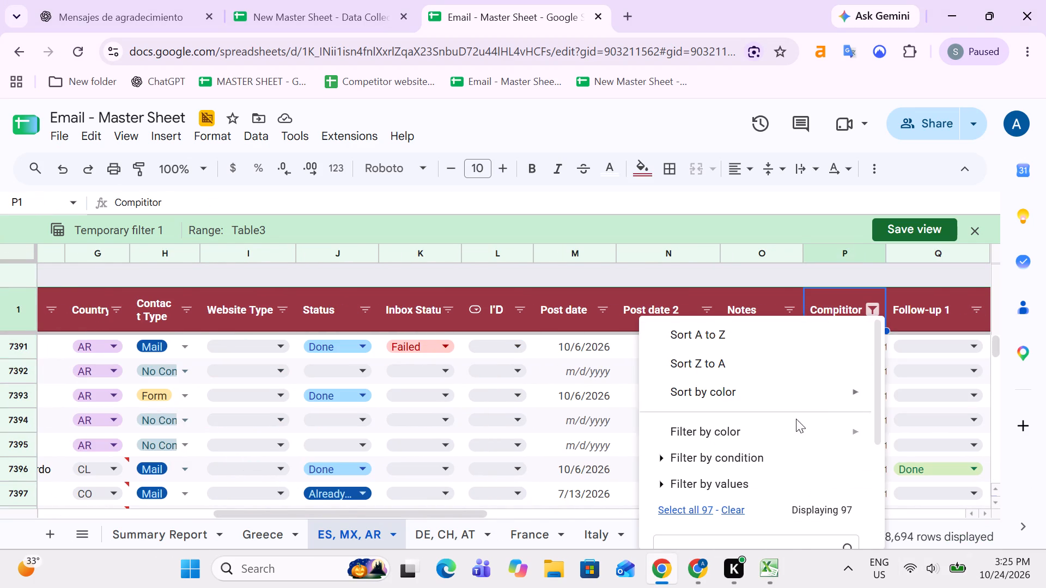
scroll(796, 419, "down", 4)
left_click(732, 334)
left_click(737, 370)
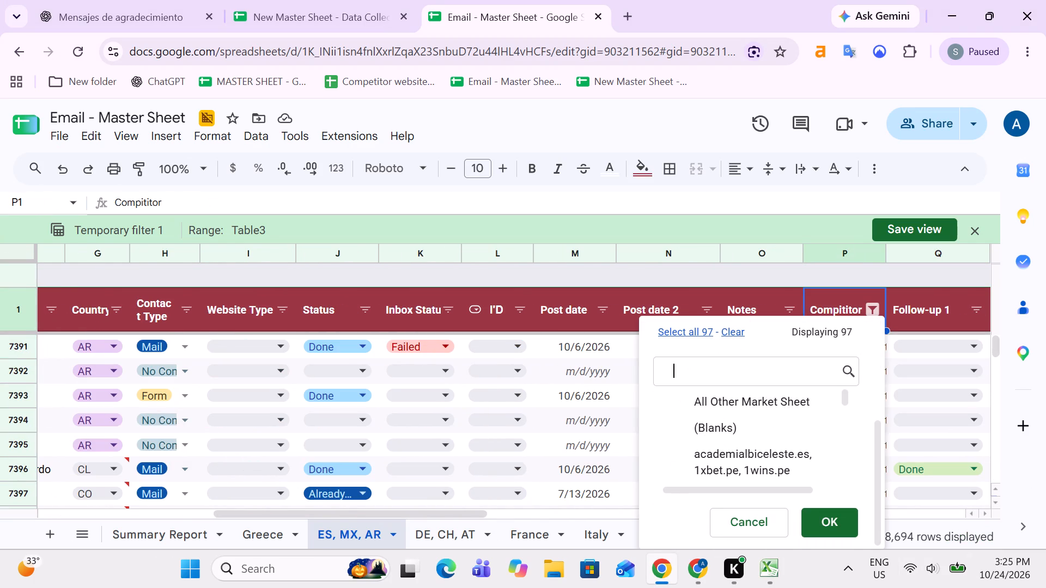
key("c")
key("o")
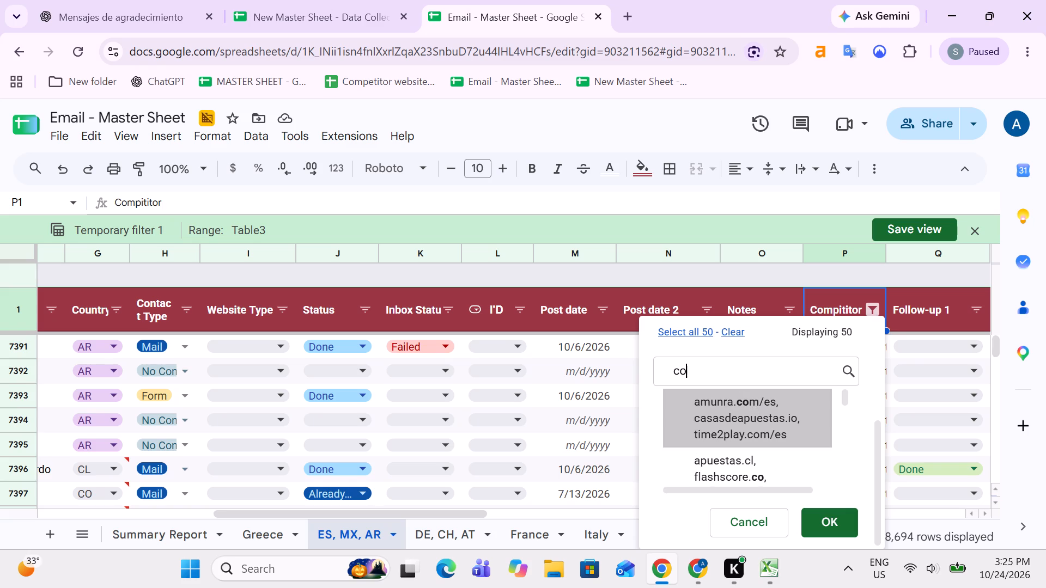
key("m")
key("p")
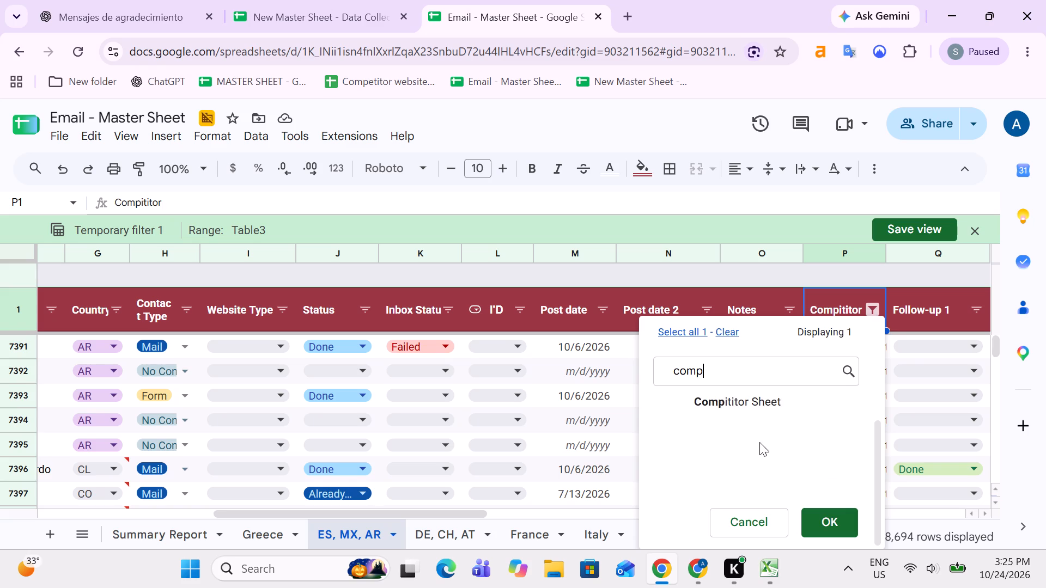
left_click(728, 404)
left_click(832, 517)
Select all filtered entries in the Websites column to count the Compititor Sheet records.
key("Up")
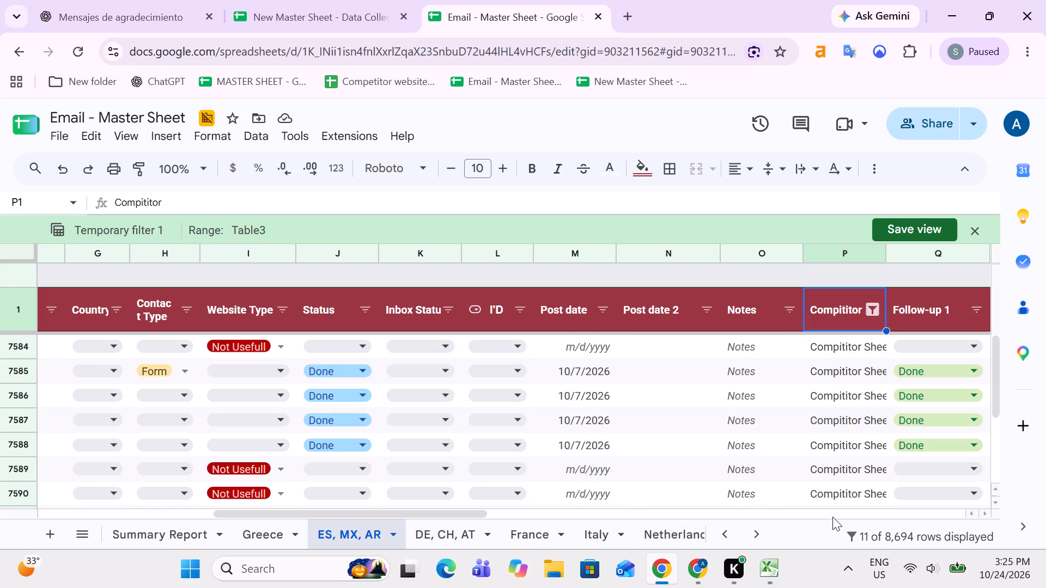
key("Down")
key("Up")
key("Down")
key("Left")
key("Left")
key("Left")
key("Left")
key("Left")
key("Left")
key("Left")
key("Left")
key("Left")
key("Left")
key("Left")
key("Left")
key("Left")
key("Left")
key("Left")
key("Left")
key("Left")
key("Left")
key("Left")
key("Left")
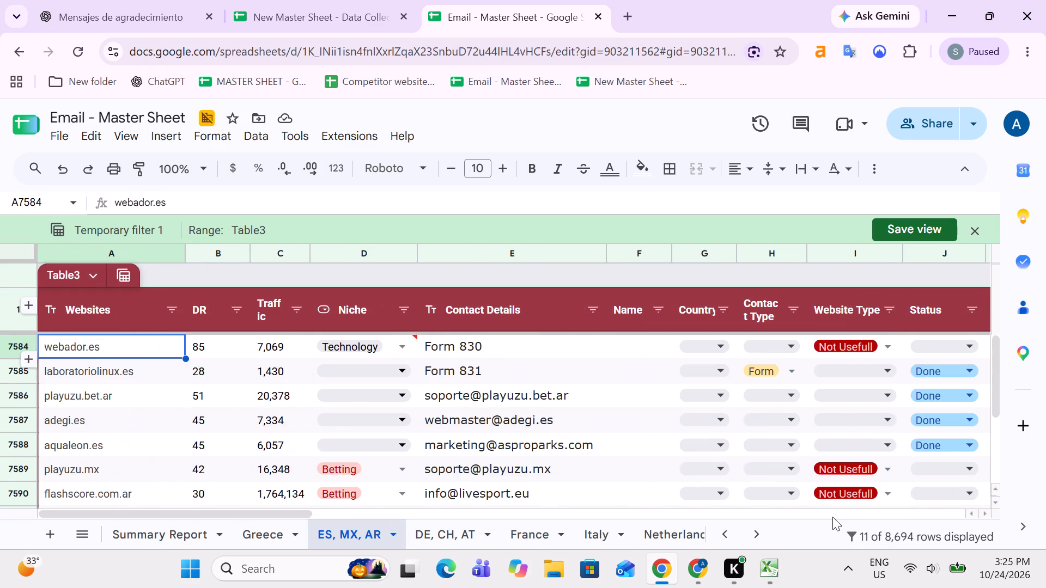
key("ctrl+shift+Down")
key("Down")
key("Up")
key("Down")
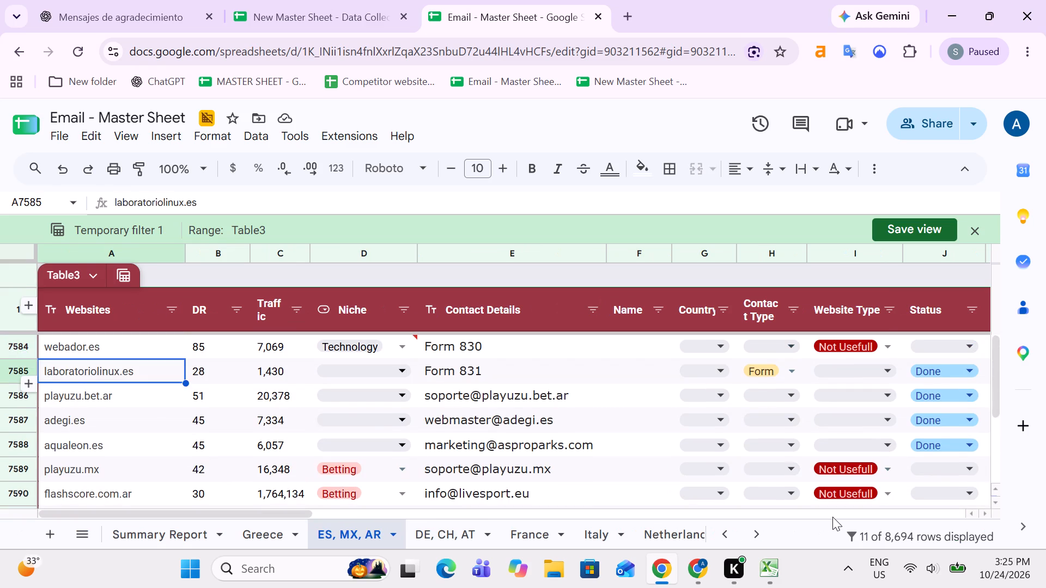
key("Up")
key("Up")
key("Up")
key("Down")
key("ctrl+shift+Down")
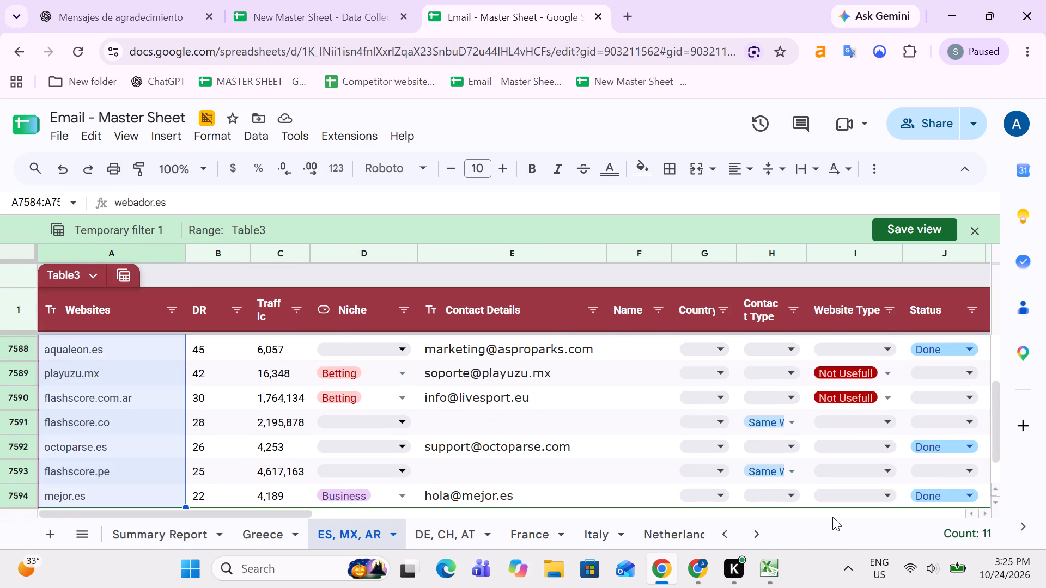
Switch to the Excel workbook and enter 11 as Spain's Compititor Data.
key("alt+Tab")
key("Right")
key("Left")
key("Left")
key("Left")
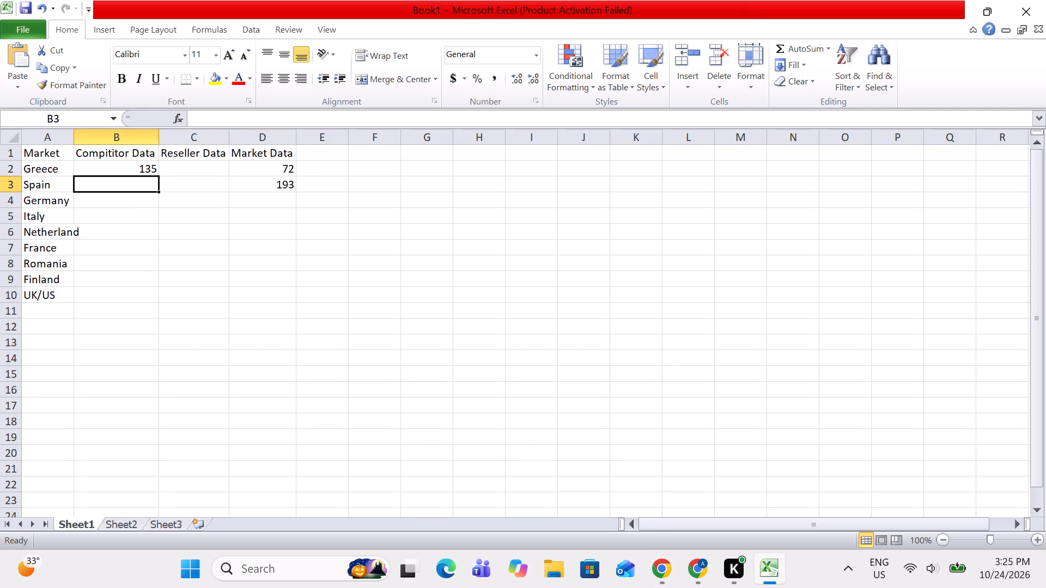
type("11")
key("Right")
Return to the Email - Master Sheet in Chrome and reset the Compititor column filter to include all values.
key("alt+Tab")
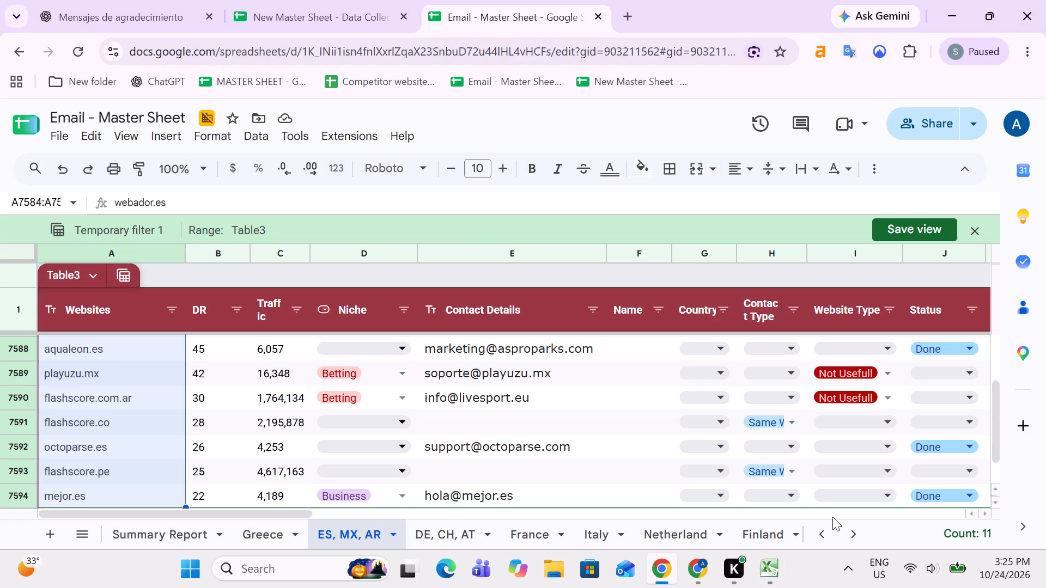
key("Right")
key("Right")
key("Right")
key("Right")
key("Right")
key("Right")
key("Right")
key("Right")
key("Right")
key("Right")
key("Right")
key("Right")
key("Right")
key("Right")
key("Right")
key("Right")
key("Right")
key("Right")
key("Right")
key("Right")
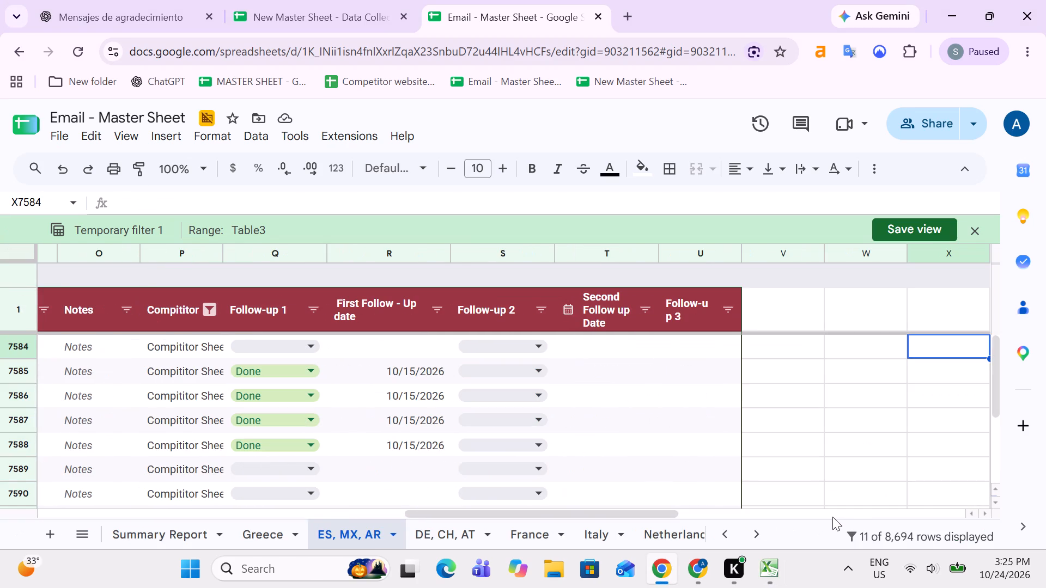
left_click(206, 314)
scroll(211, 384, "down", 4)
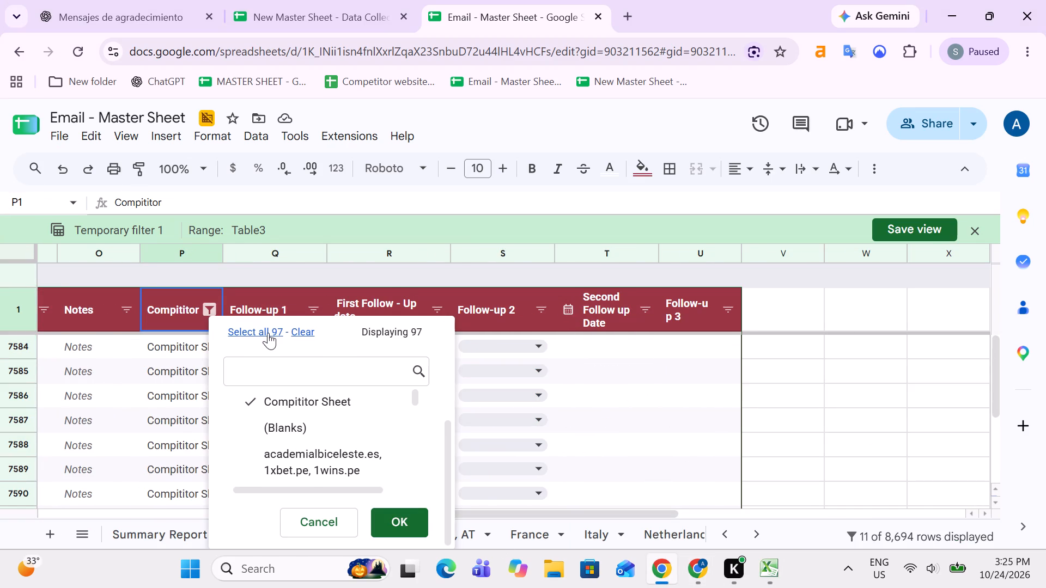
left_click(268, 332)
left_click(417, 529)
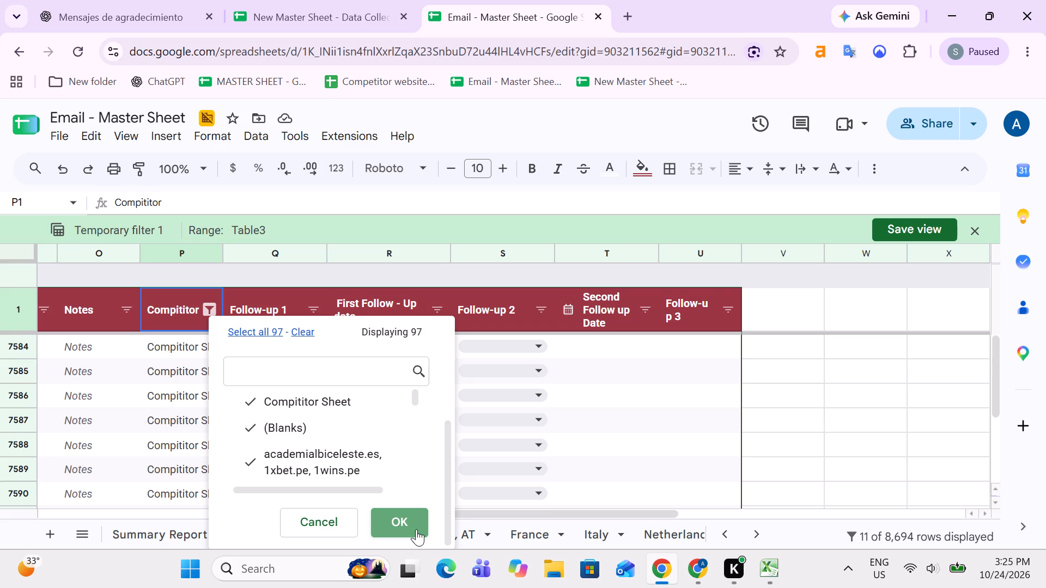
Filter the Website Type column to only Full List, Full List Not Working, Full List Other language and Not Working Full List.
key("Up")
key("Down")
key("Left")
key("Left")
key("Left")
key("Left")
key("Left")
key("Left")
key("Left")
key("Left")
key("Left")
key("Left")
key("Left")
key("Left")
key("Left")
key("Left")
key("Left")
key("Left")
key("Left")
key("Left")
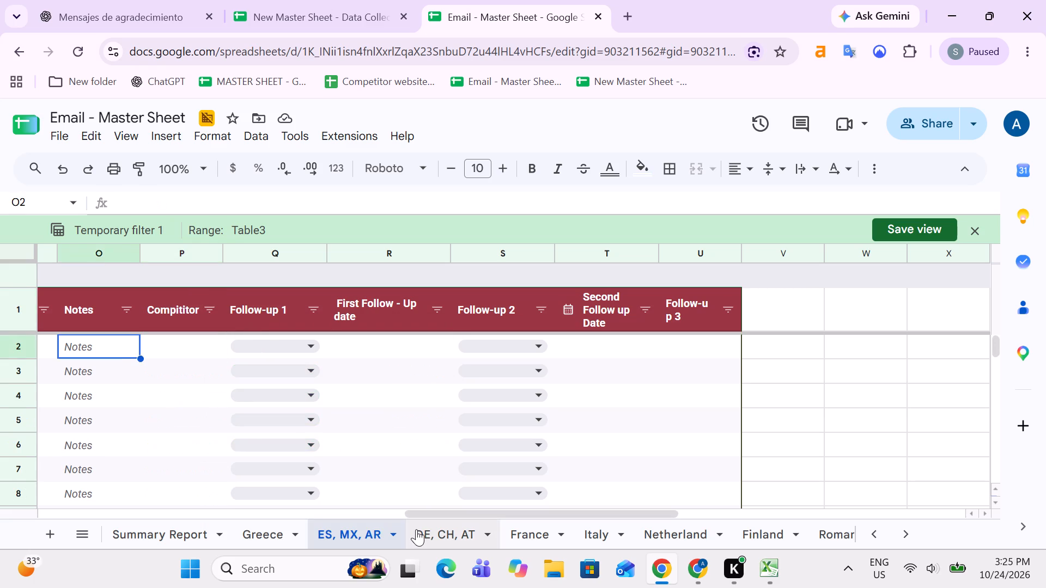
key("Right")
key("Right")
key("Right")
key("Right")
key("Right")
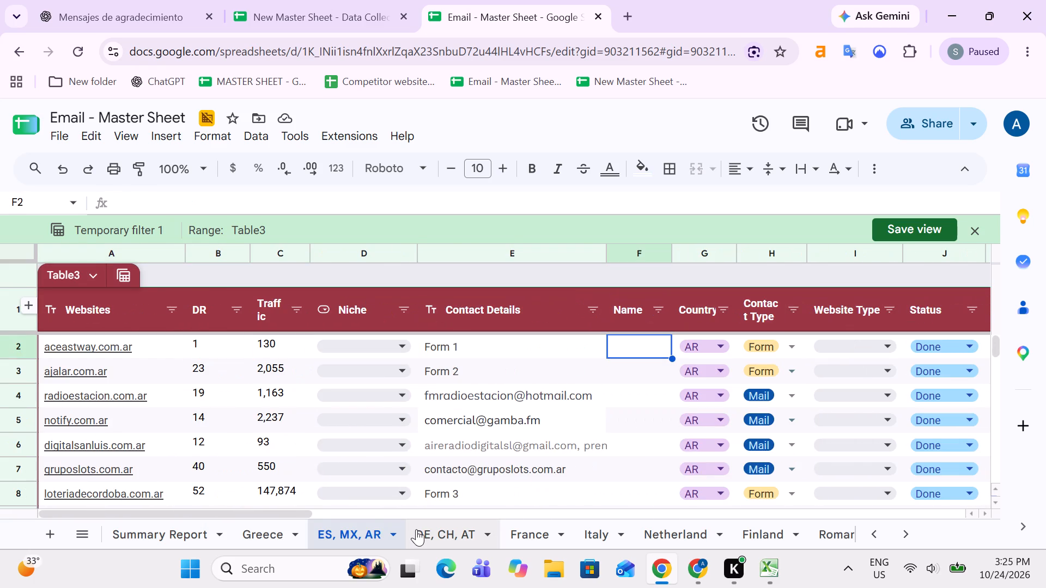
left_click(886, 314)
scroll(801, 401, "down", 4)
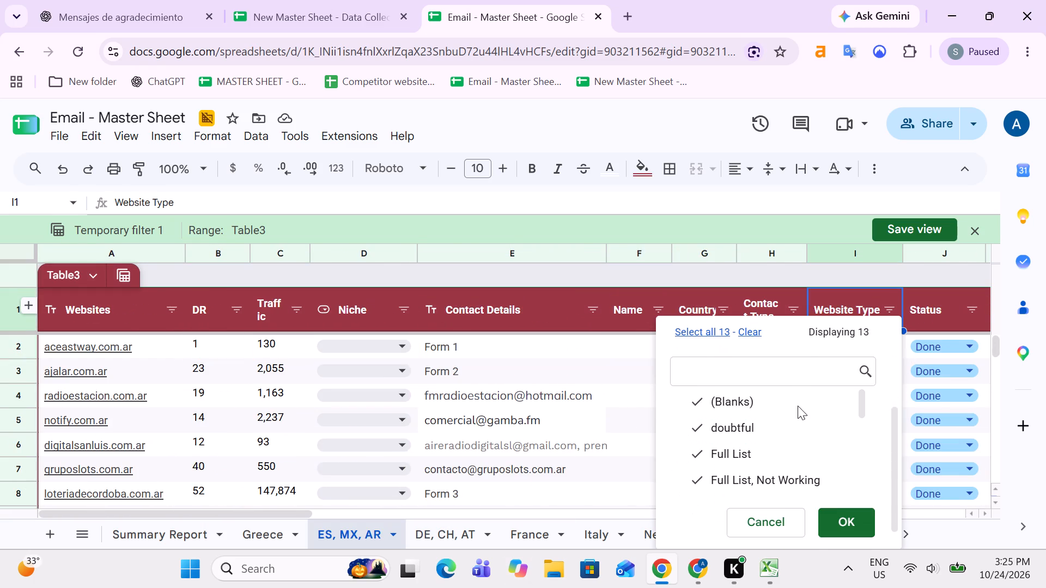
left_click(747, 330)
left_click(743, 370)
key("f")
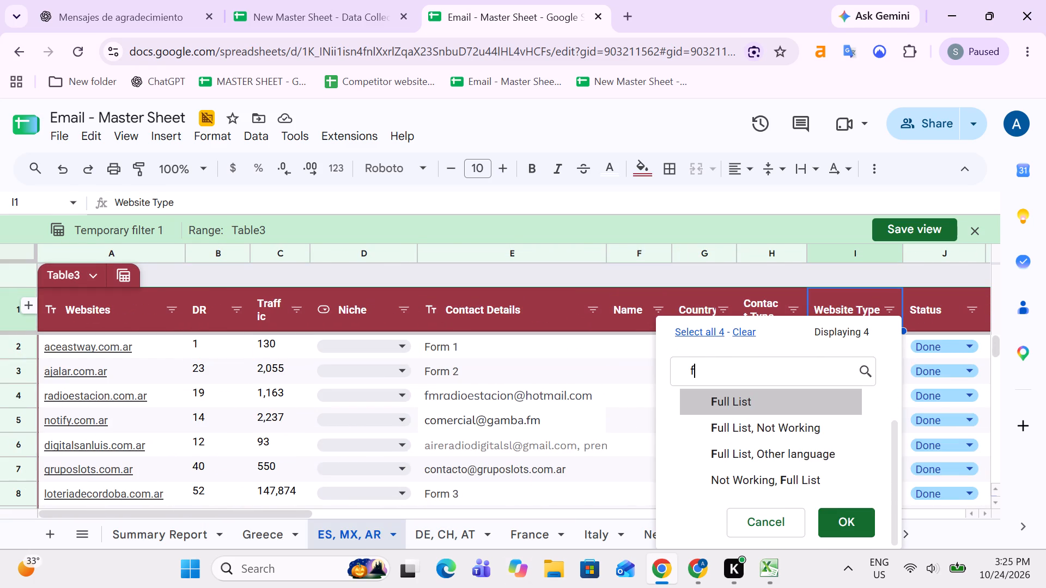
left_click(766, 399)
left_click(771, 427)
left_click(776, 449)
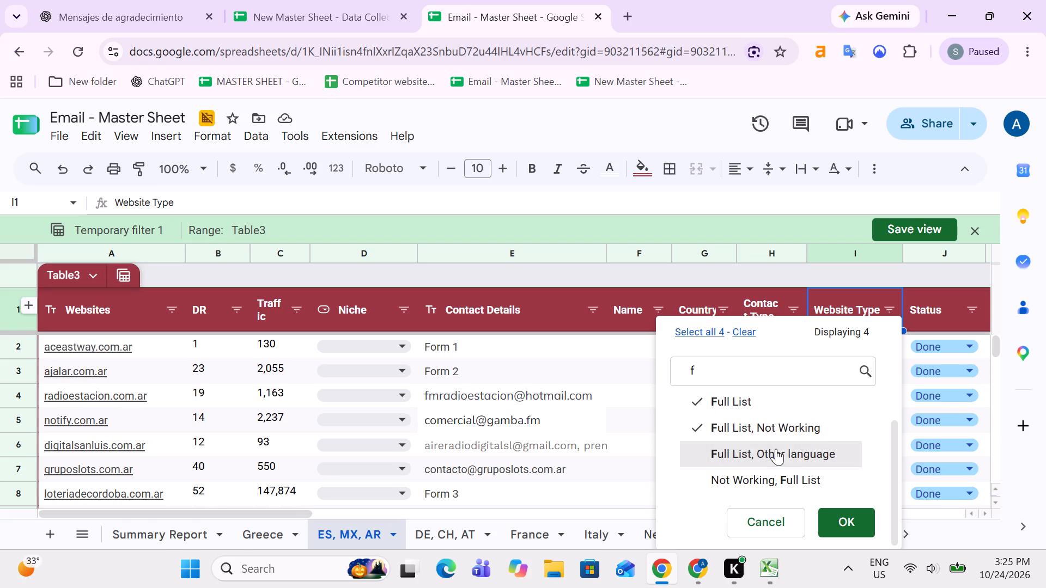
scroll(804, 464, "down", 4)
left_click(795, 475)
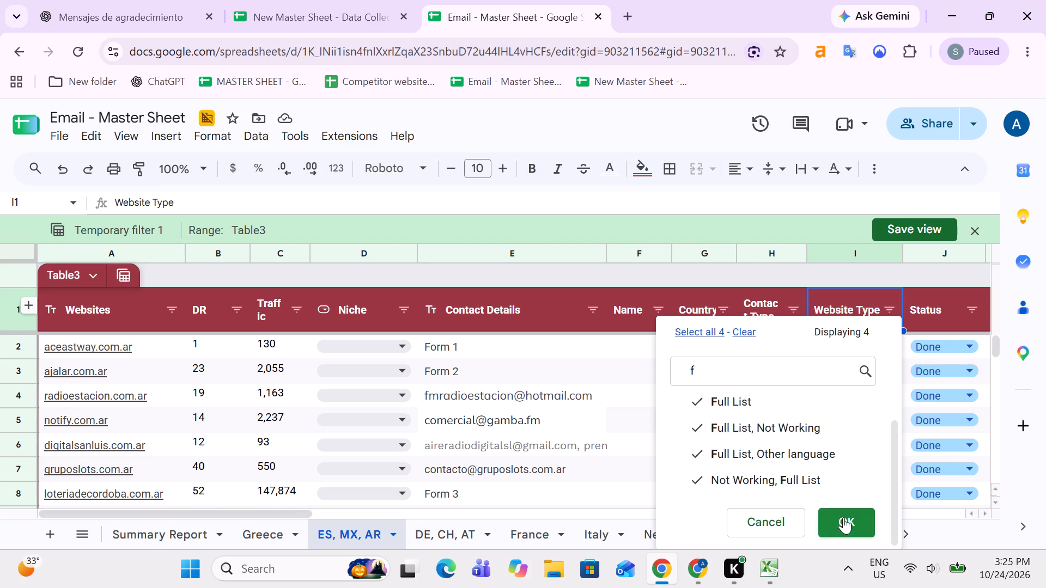
left_click(843, 517)
Select all filtered entries in the Websites column to count the Full List records.
key("Up")
key("Down")
key("Up")
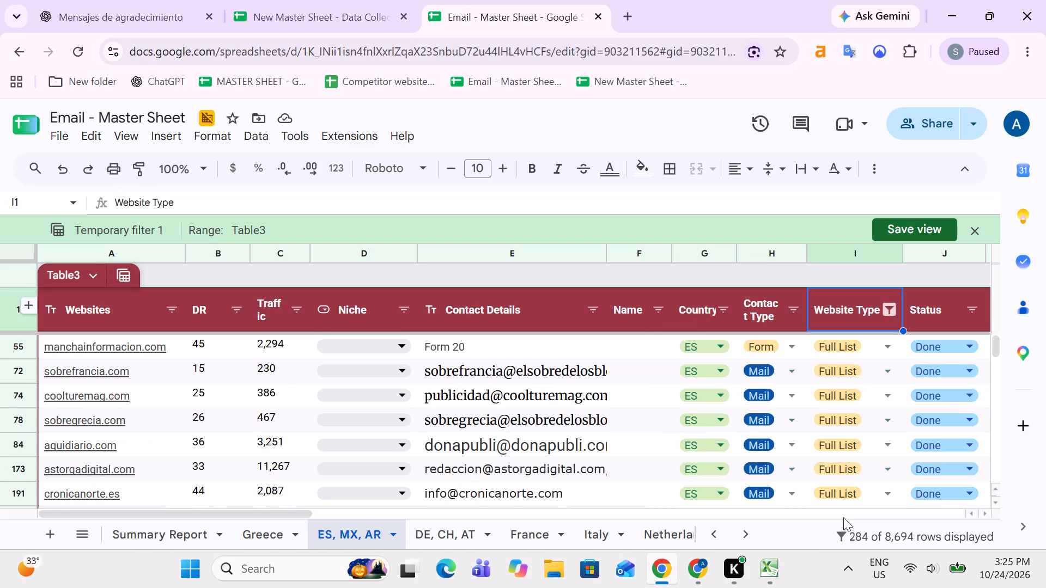
key("Down")
key("Left")
key("Left")
key("Left")
key("Left")
key("Left")
key("Left")
key("Left")
key("Left")
key("Left")
key("Left")
key("Left")
key("Left")
key("Left")
key("Left")
key("Left")
key("Left")
key("Left")
key("Left")
key("Left")
key("Left")
key("Up")
key("Down")
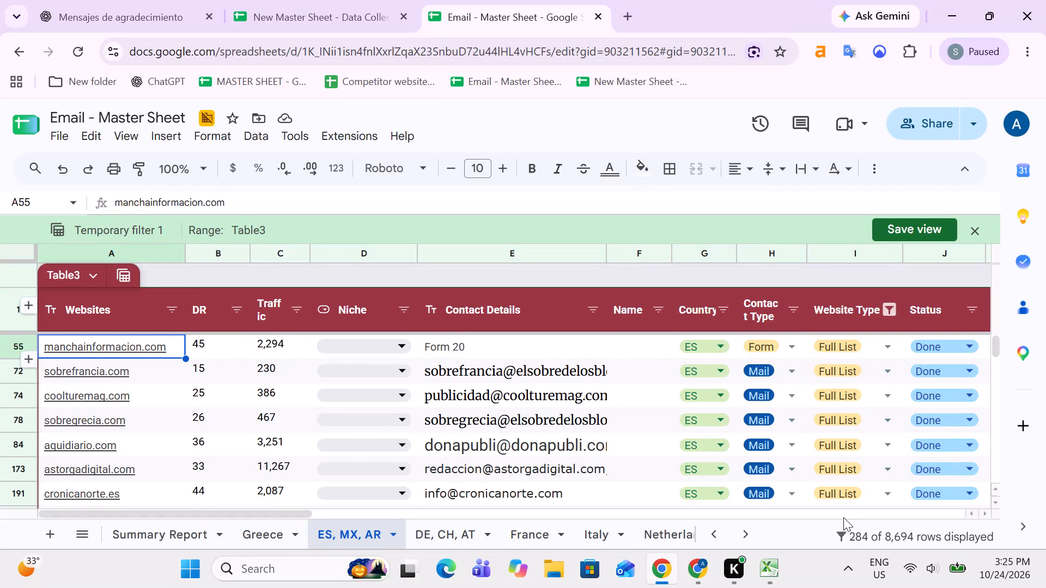
key("ctrl+shift+Down")
Switch to the Excel workbook and enter 284 as Spain's Reseller Data.
key("alt+Tab")
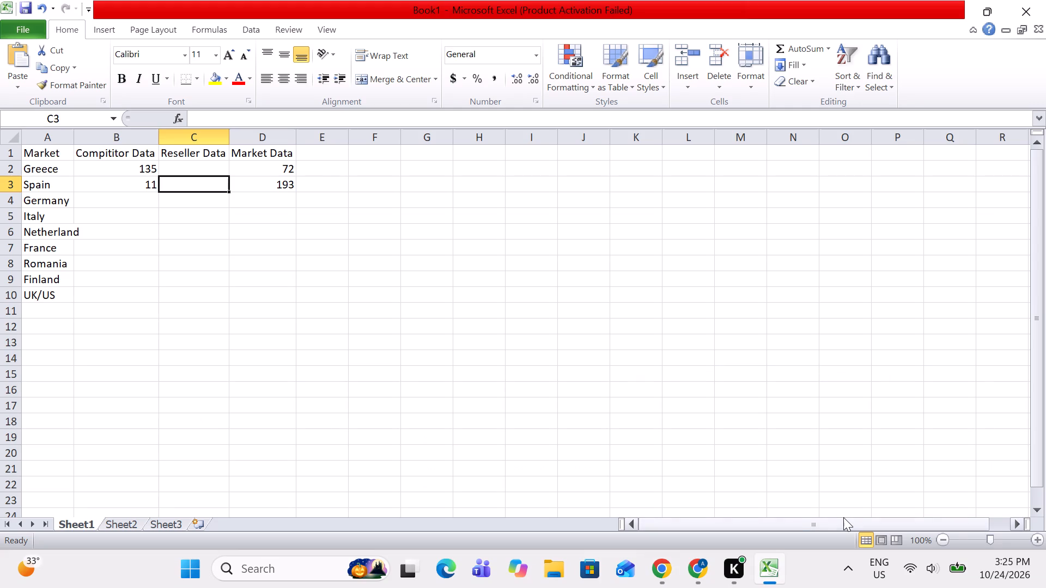
key("Right")
key("Left")
key("2")
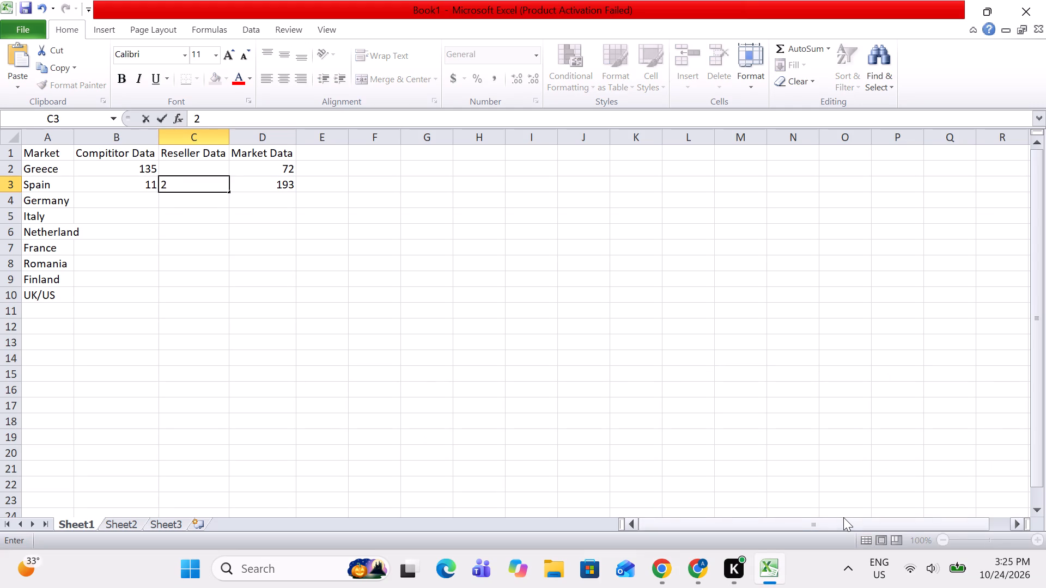
type("84")
key("Tab")
Select Spain's Compititor, Reseller and Market Data cells together to check their sum.
key("Left")
key("Left")
key("shift+Right")
key("shift+Right")
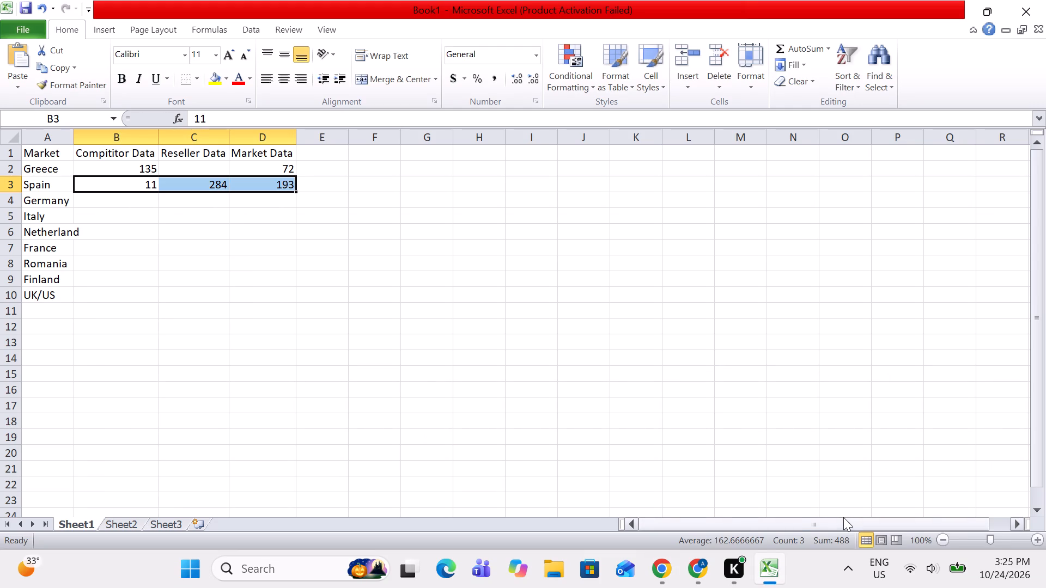
Save the workbook to the Desktop as "Market, Reseller, Compititor, Total Available Data".
key("Down")
key("Right")
key("Left")
key("ctrl+s")
key("Right")
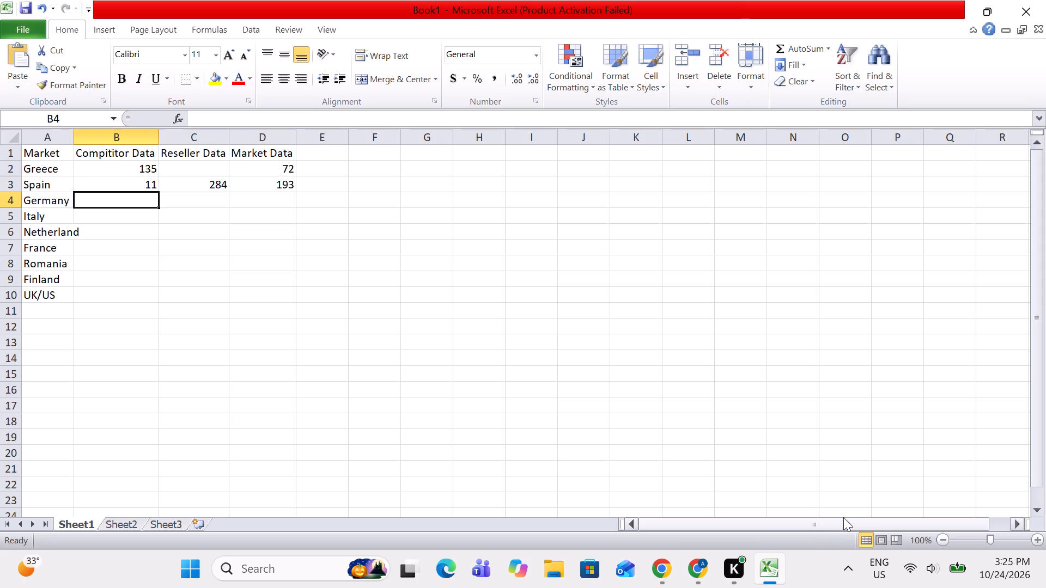
key("Left")
key("Right")
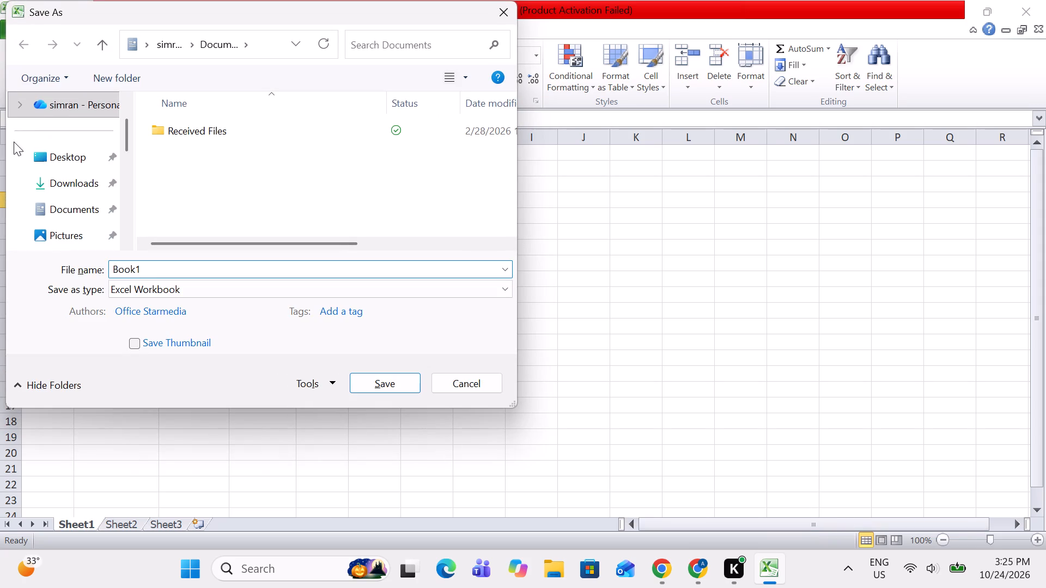
left_click(53, 158)
left_click(141, 274)
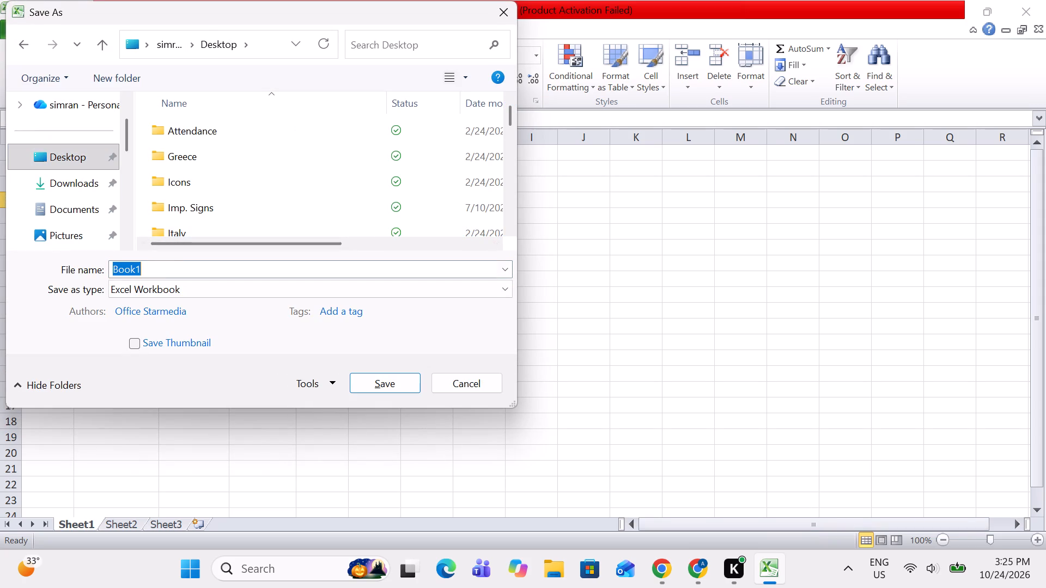
key("BackSpace")
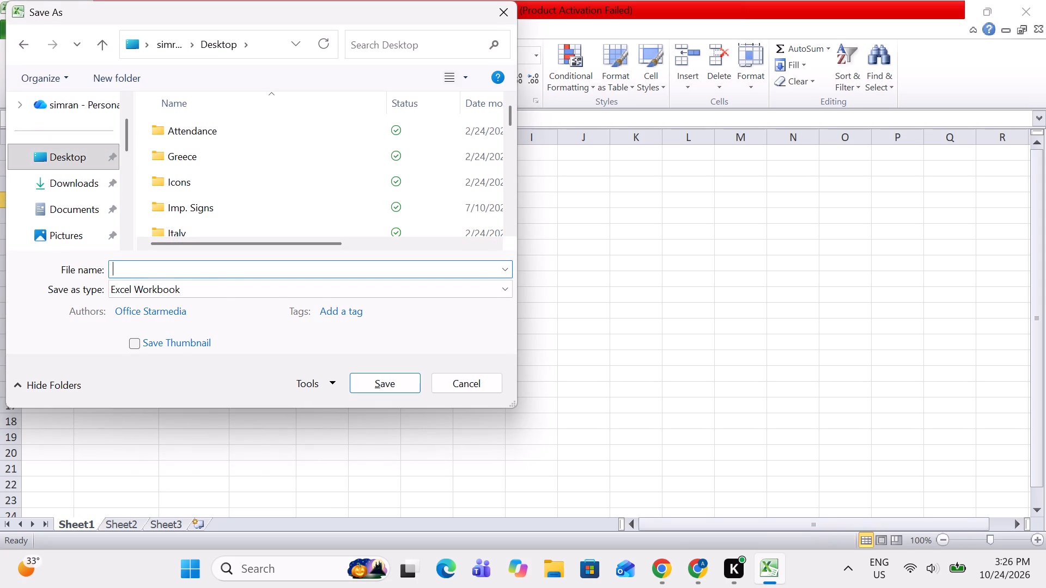
type("Market")
type(", Resella")
key("BackSpace")
key("BackSpace")
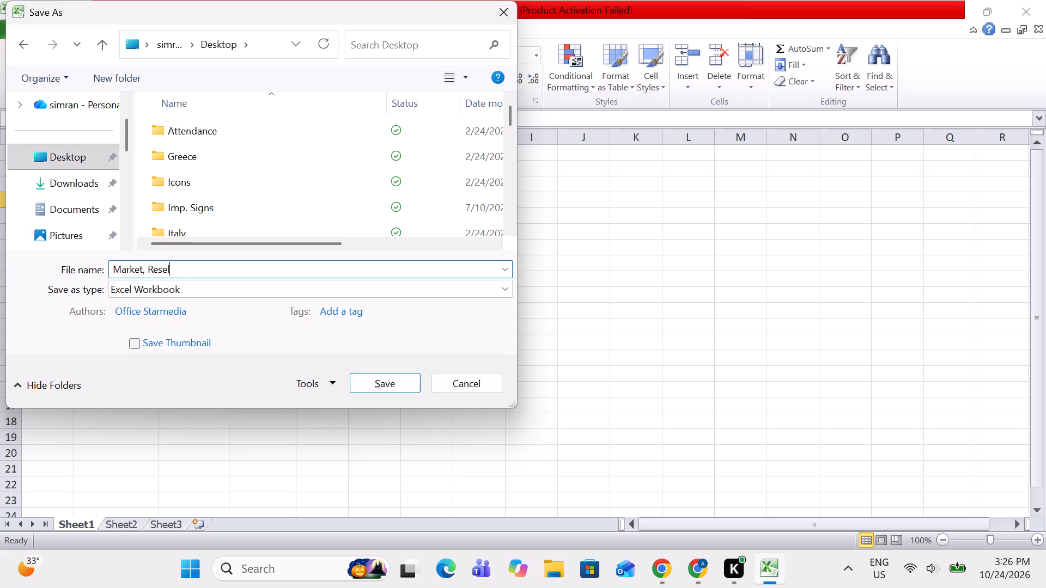
type("ler")
type(",")
key("space")
type("Compiti")
type("tor")
type(", Dtaa")
key("BackSpace")
key("BackSpace")
key("BackSpace")
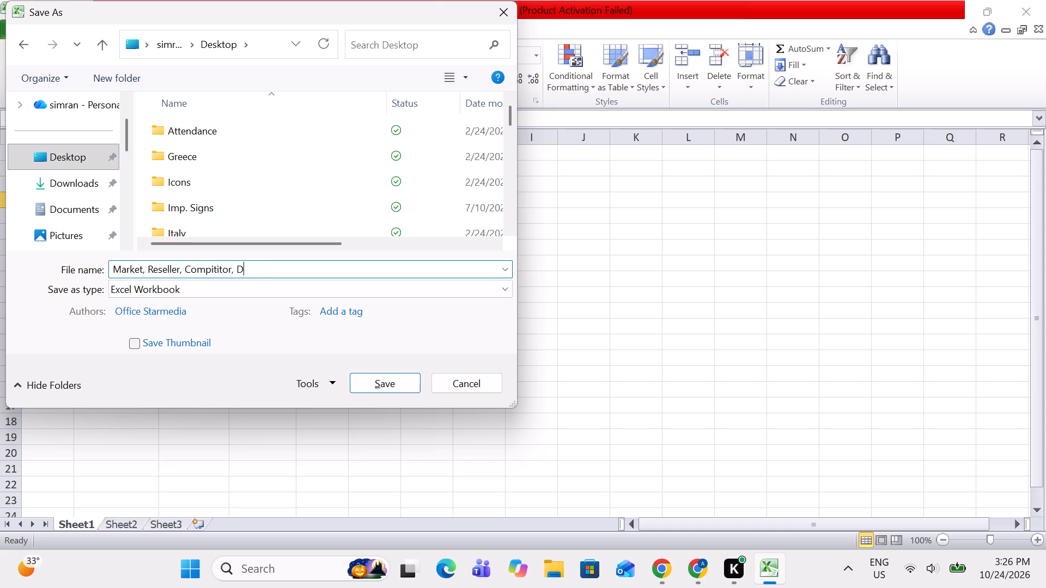
key("BackSpace")
type("To")
type("tal Avai")
key("k")
key("BackSpace")
type("lable DAta")
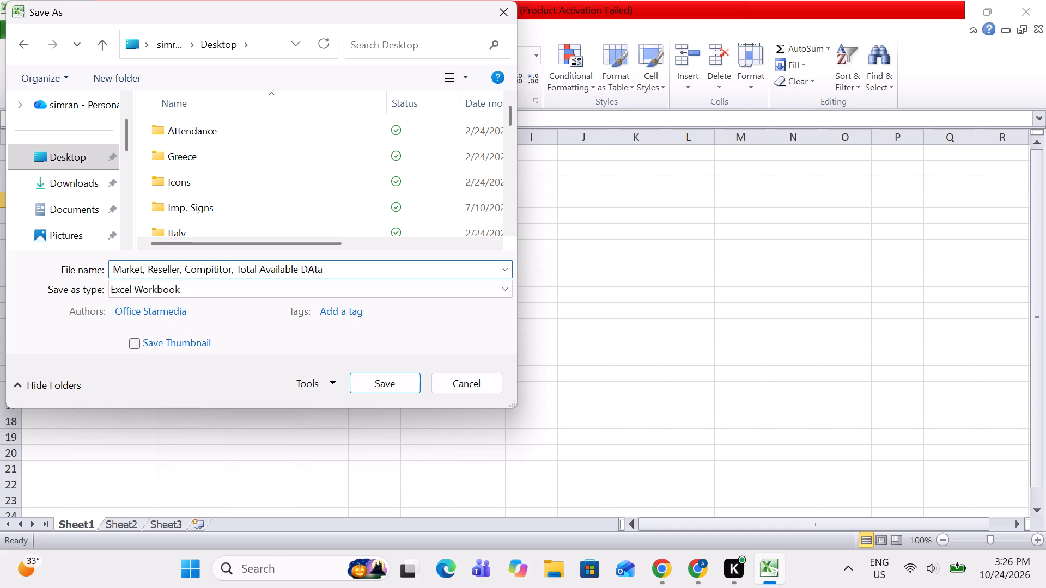
key("BackSpace")
key("BackSpace")
key("BackSpace")
type("ata")
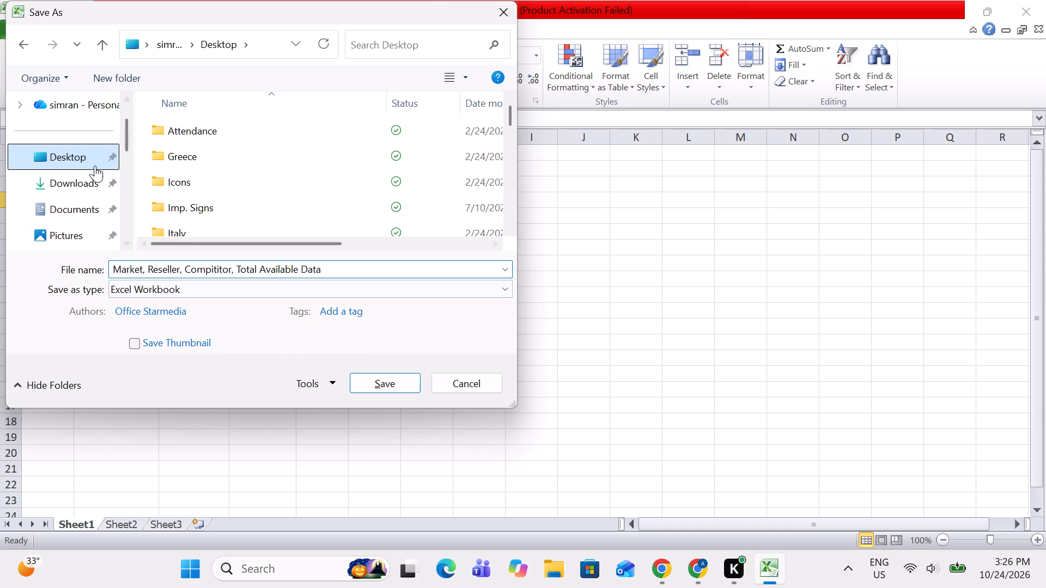
left_click(77, 158)
left_click(363, 379)
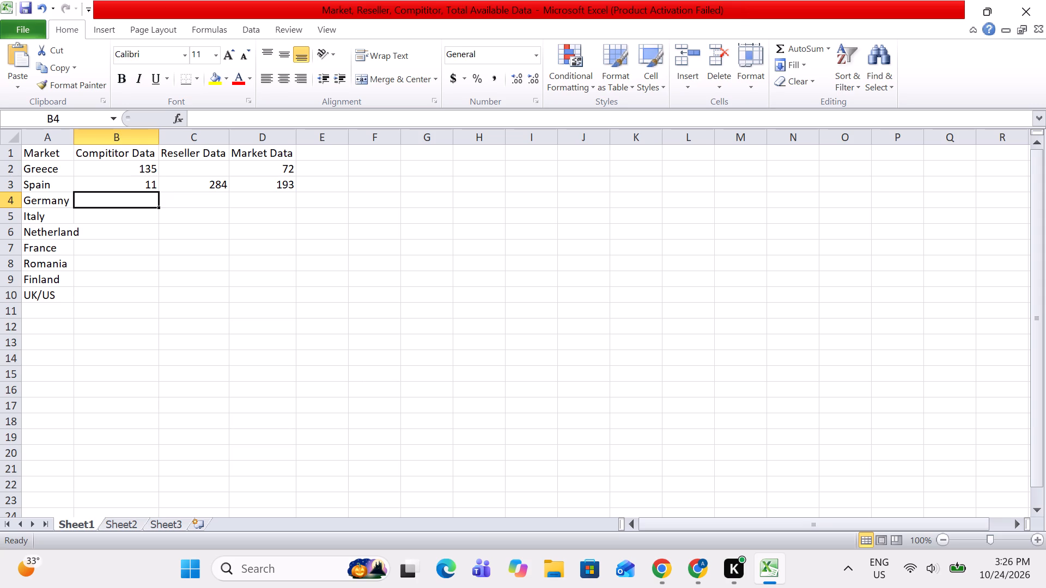
Return to the Email - Master Sheet in Chrome and close the temporary filter view on the ES, MX, AR sheet.
key("alt+Tab")
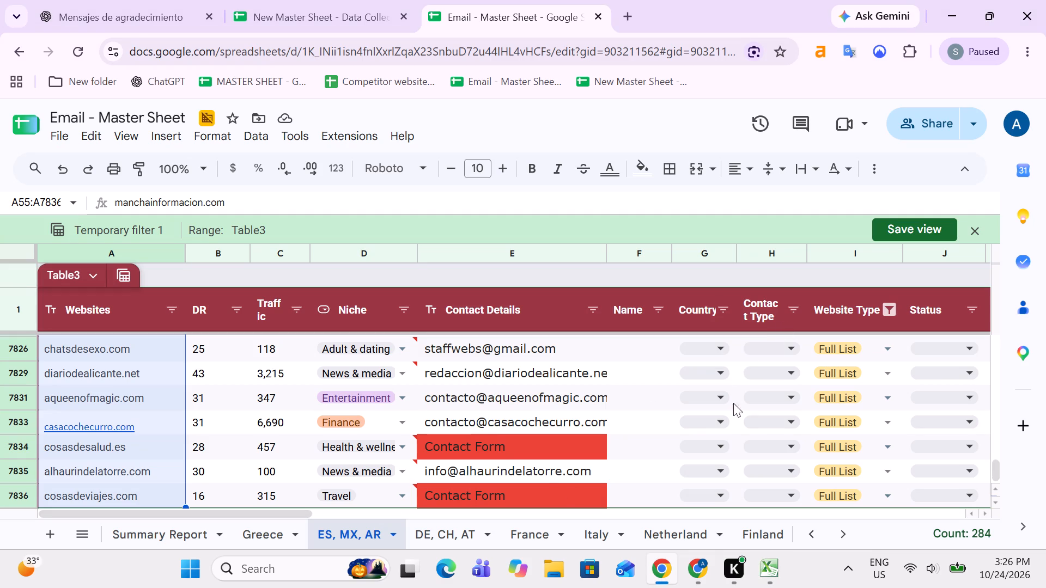
left_click(981, 234)
left_click(567, 414)
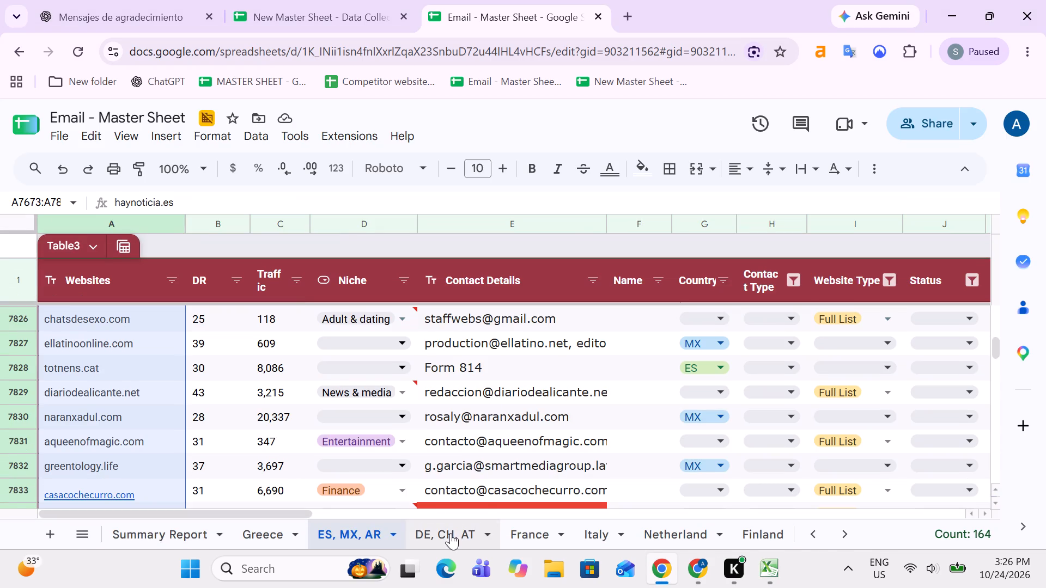
Open the DE, CH, AT sheet and remove its existing table filters.
left_click(451, 533)
left_click(620, 346)
key("Right")
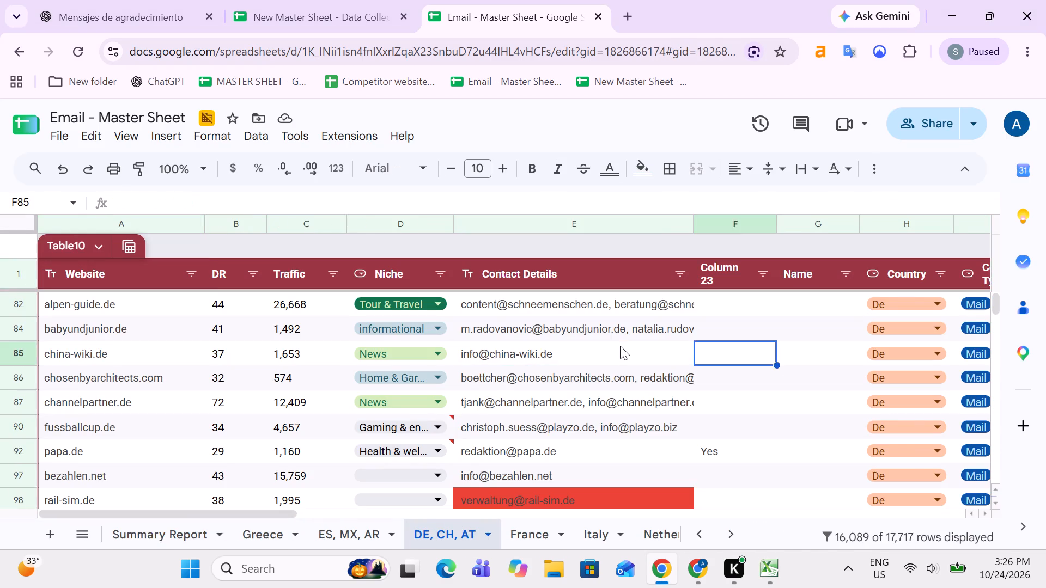
key("Right")
key("Right")
key("Right")
key("Right")
key("Right")
key("Right")
key("Right")
key("Right")
key("Right")
key("Right")
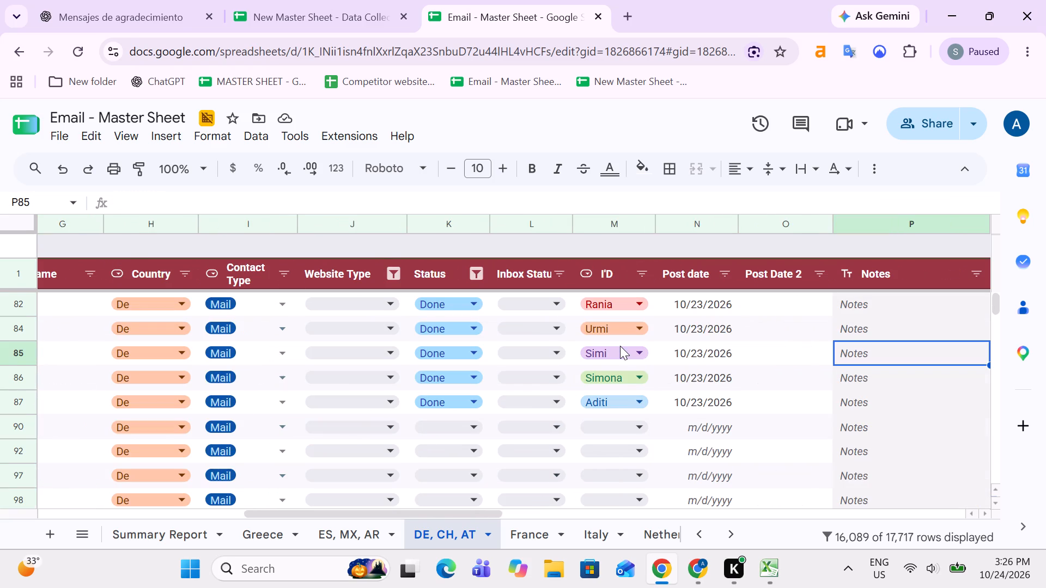
left_click(874, 171)
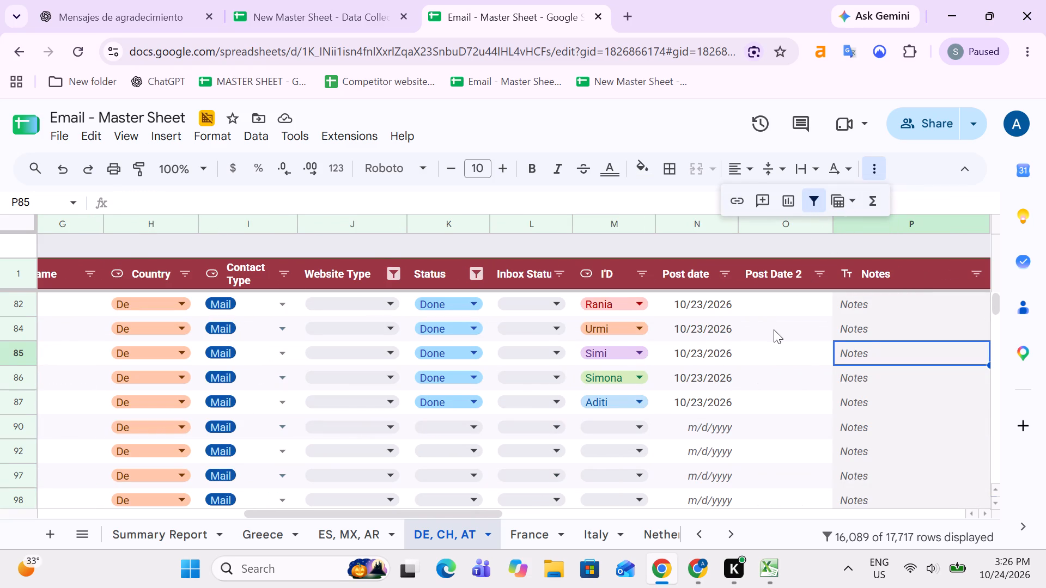
left_click(820, 195)
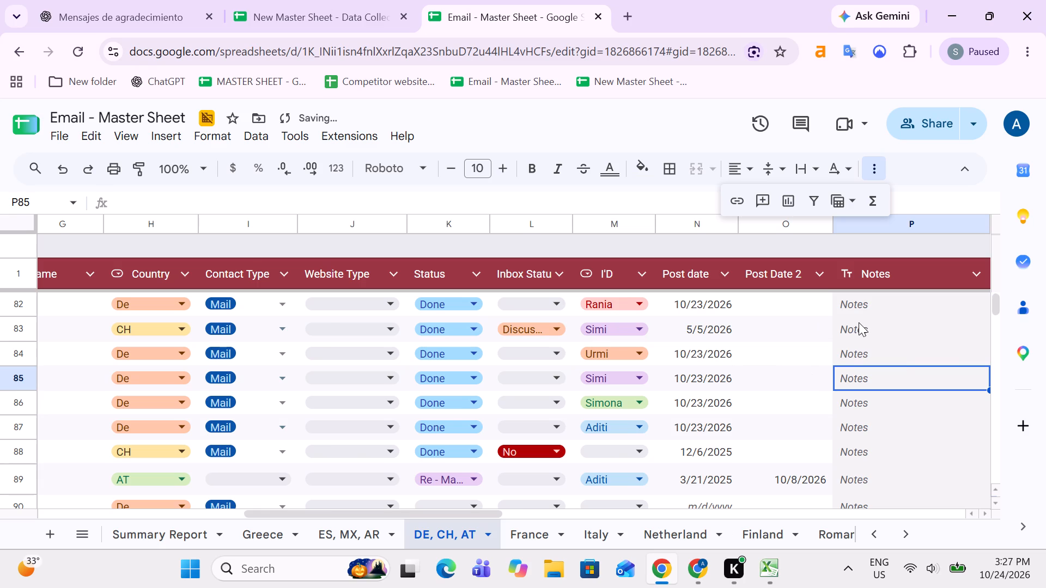
Filter the Compititor column of the DE, CH, AT sheet to only All Other Market Sheet.
key("Right")
key("Right")
key("Right")
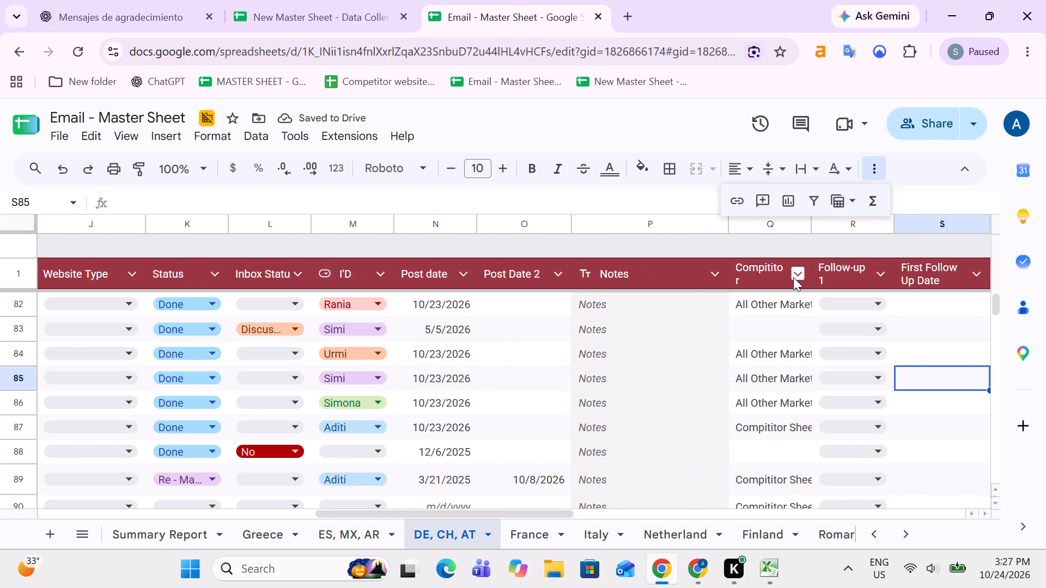
left_click(801, 271)
scroll(775, 378, "down", 1)
left_click(830, 357)
scroll(731, 382, "down", 5)
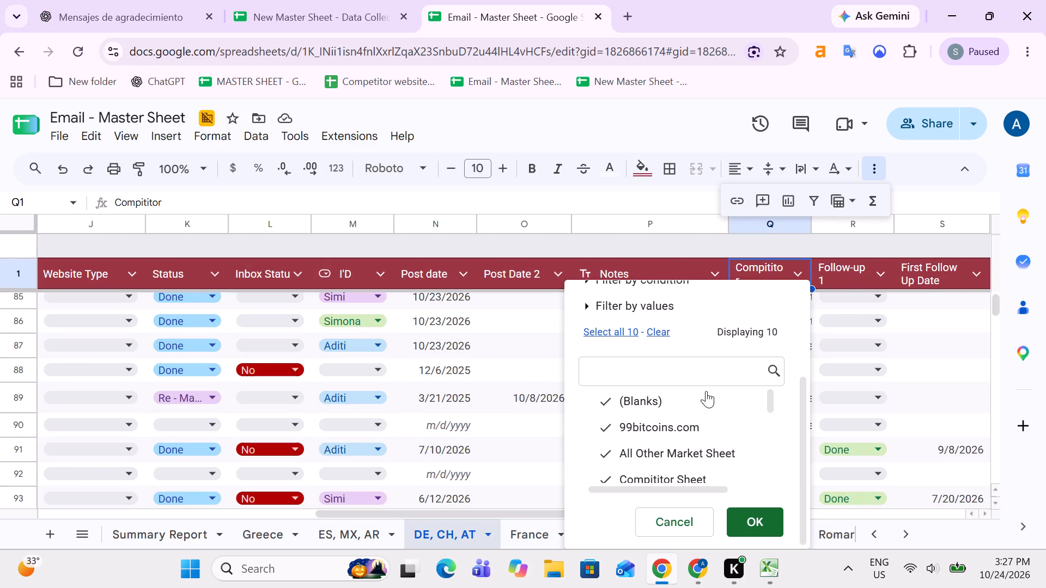
left_click(656, 332)
left_click(666, 367)
type("all")
left_click(674, 413)
left_click(753, 509)
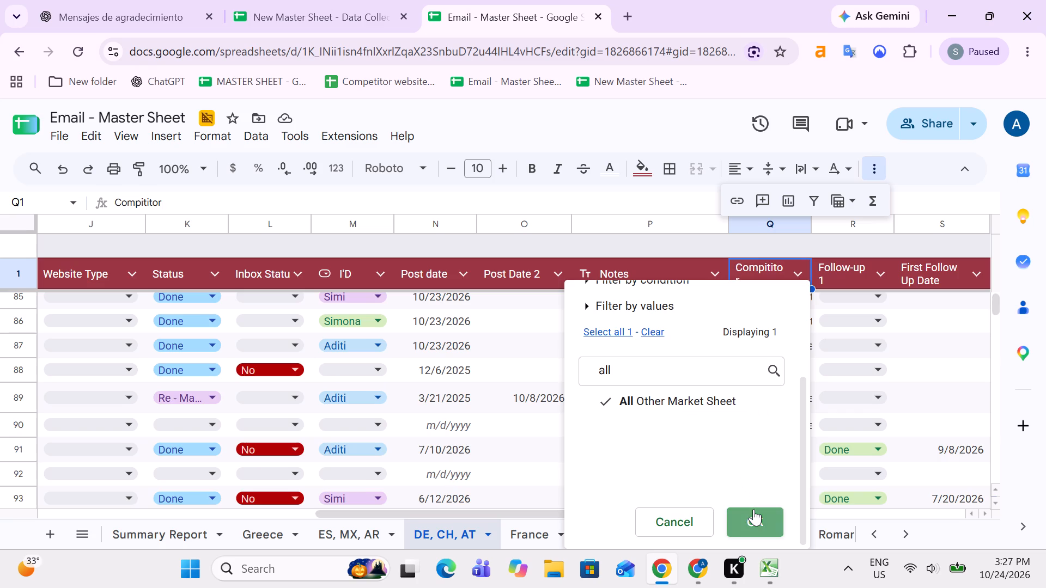
key("Up")
key("Down")
key("Up")
key("Down")
key("Up")
key("Down")
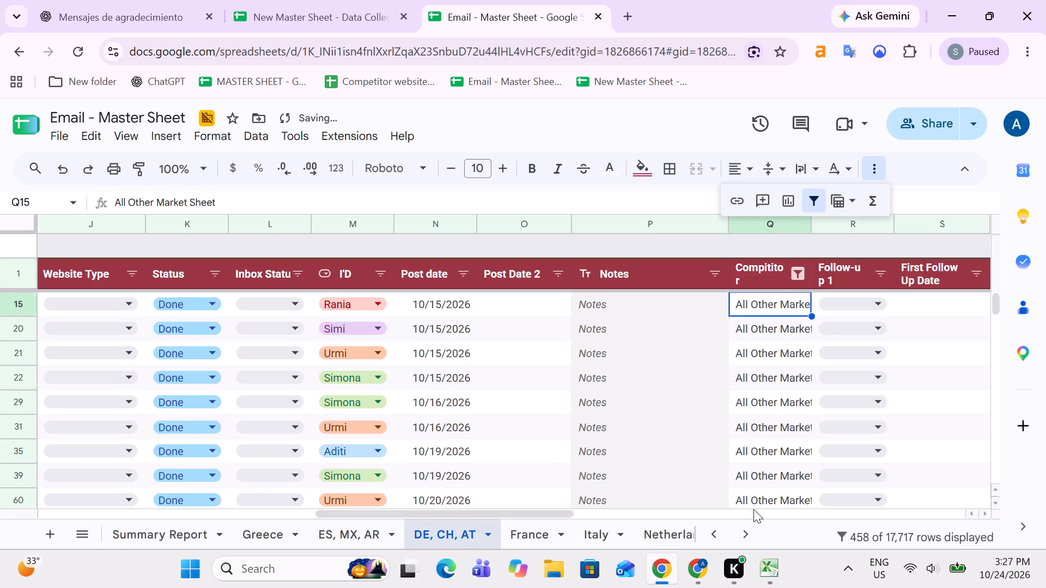
Select all filtered entries in the Website column of the DE, CH, AT sheet to check their number.
key("Left")
key("Left")
key("Left")
key("Left")
key("Left")
key("Left")
key("Left")
key("Left")
key("Left")
key("Left")
key("Left")
key("Left")
key("Left")
key("Left")
key("Left")
key("Left")
key("Left")
key("Left")
key("Left")
key("Left")
key("Up")
key("Down")
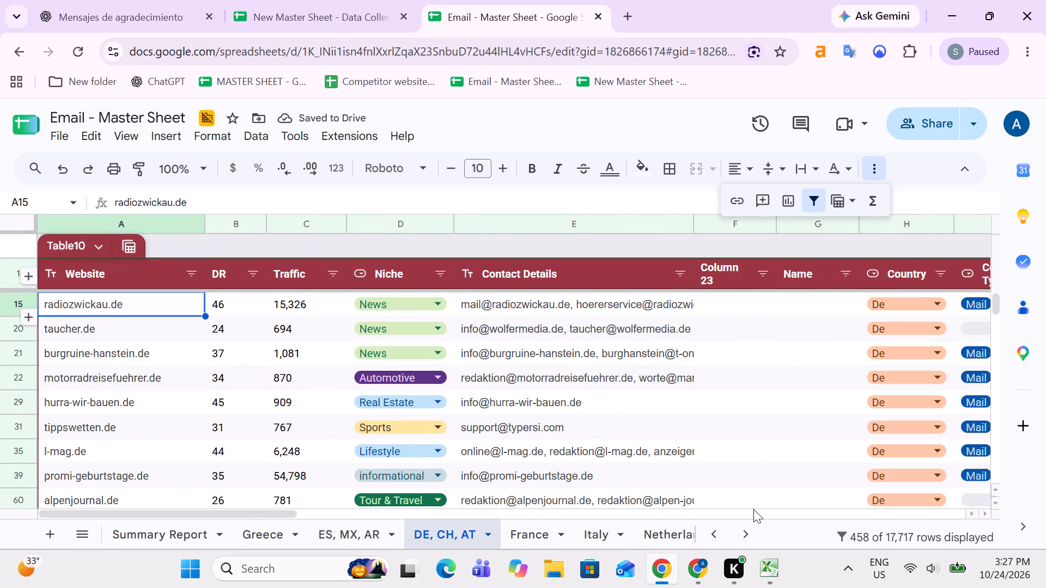
key("ctrl+shift+Down")
key("Up")
key("Down")
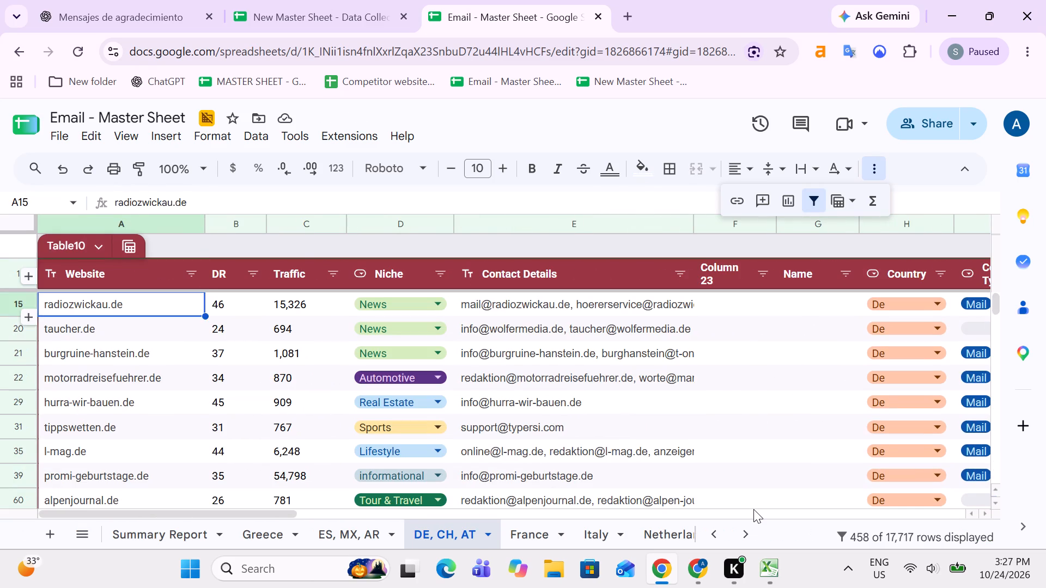
key("Up")
key("Down")
key("ctrl+shift+Down")
Switch to the Excel workbook and enter 458 as Germany's Market Data.
key("alt+Tab")
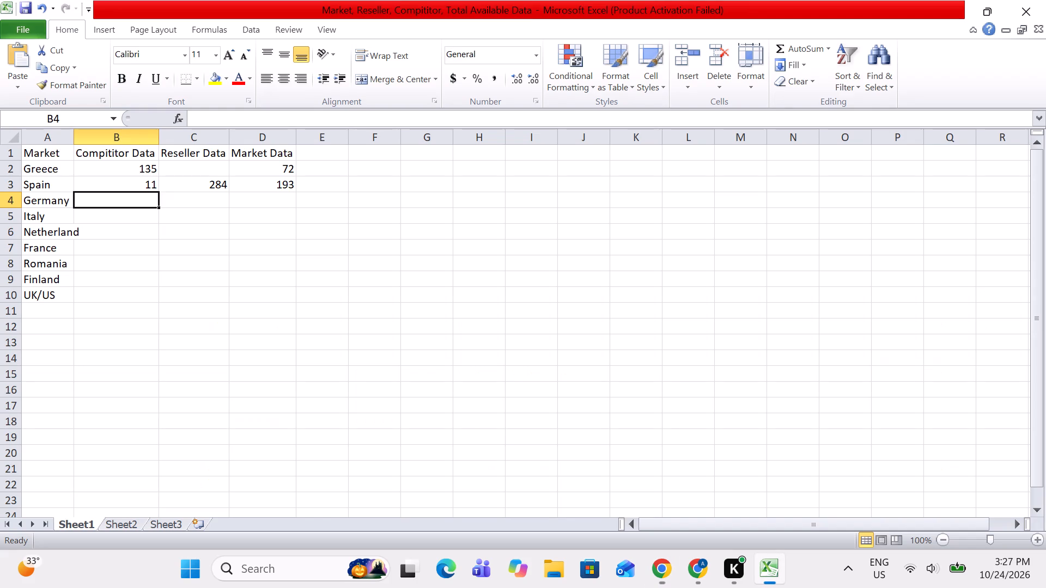
key("Up")
key("Down")
key("Right")
key("Right")
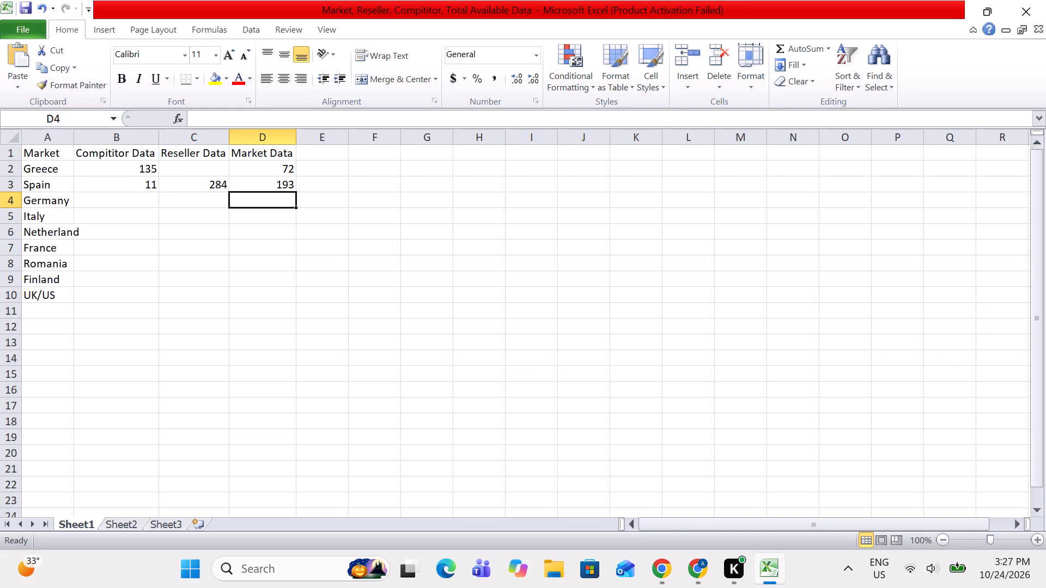
type("458")
key("Tab")
key("Left")
Return to the Email - Master Sheet in Chrome and filter the Compititor column to only Compititor Sheet.
key("alt+Tab")
key("Up")
key("Down")
key("Right")
key("Right")
key("Right")
key("Right")
key("Right")
key("Right")
key("Right")
key("Right")
key("Right")
key("Right")
key("Right")
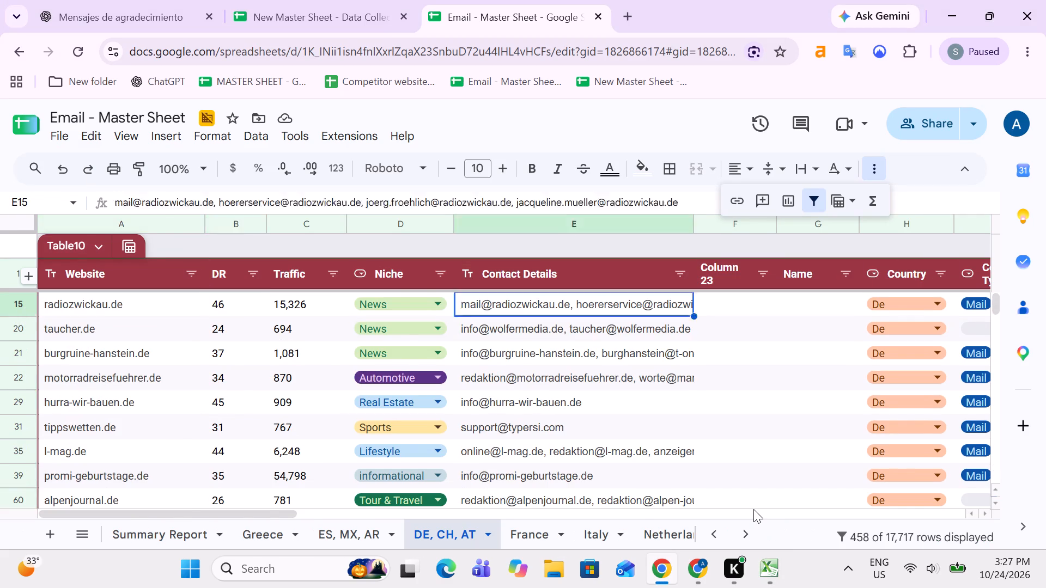
key("Right")
key("Right")
key("Right")
key("Right")
key("Right")
key("Right")
key("Right")
key("Right")
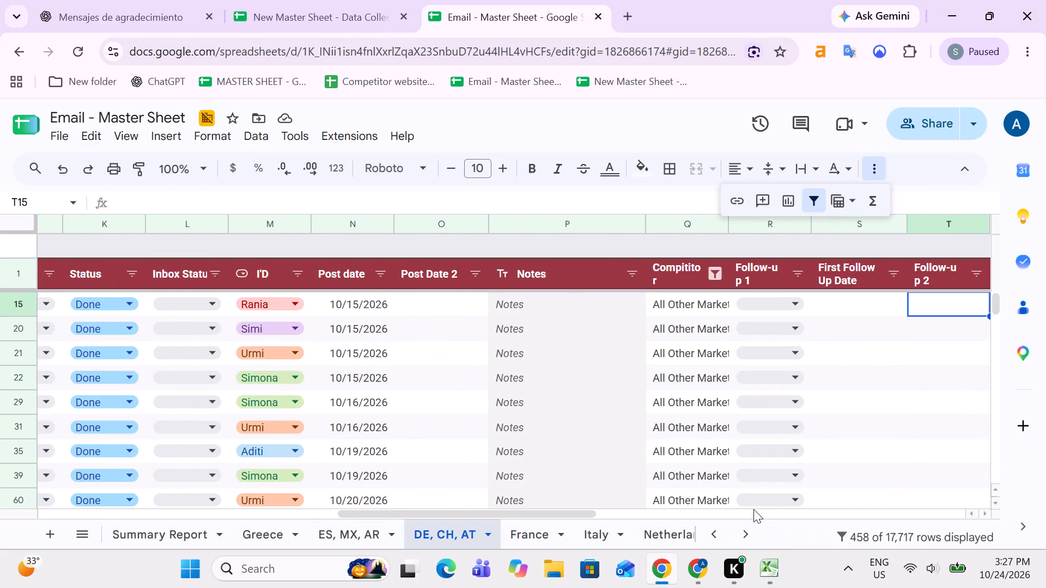
left_click(717, 271)
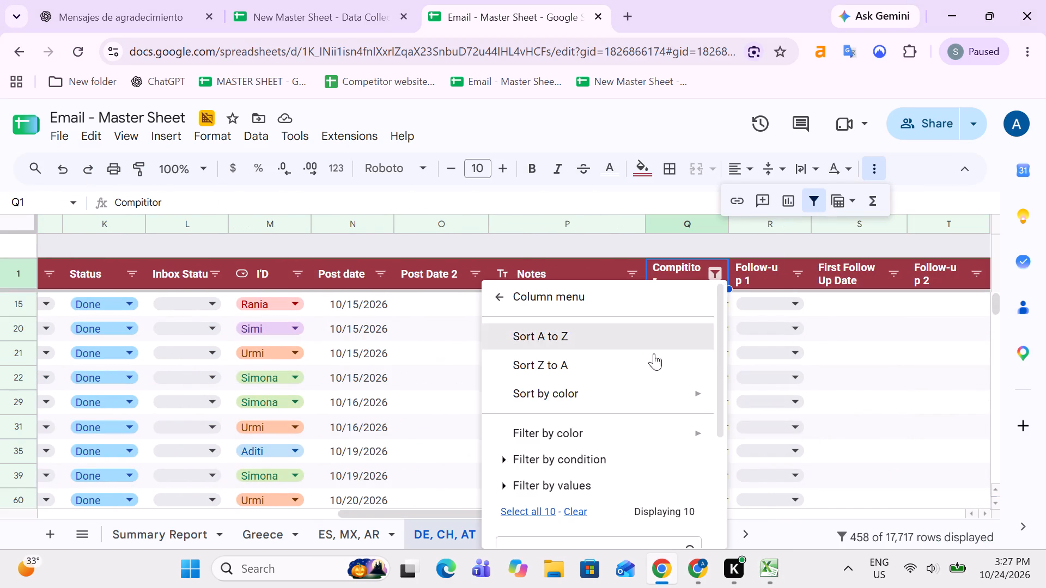
scroll(618, 393, "down", 4)
left_click(581, 336)
left_click(578, 358)
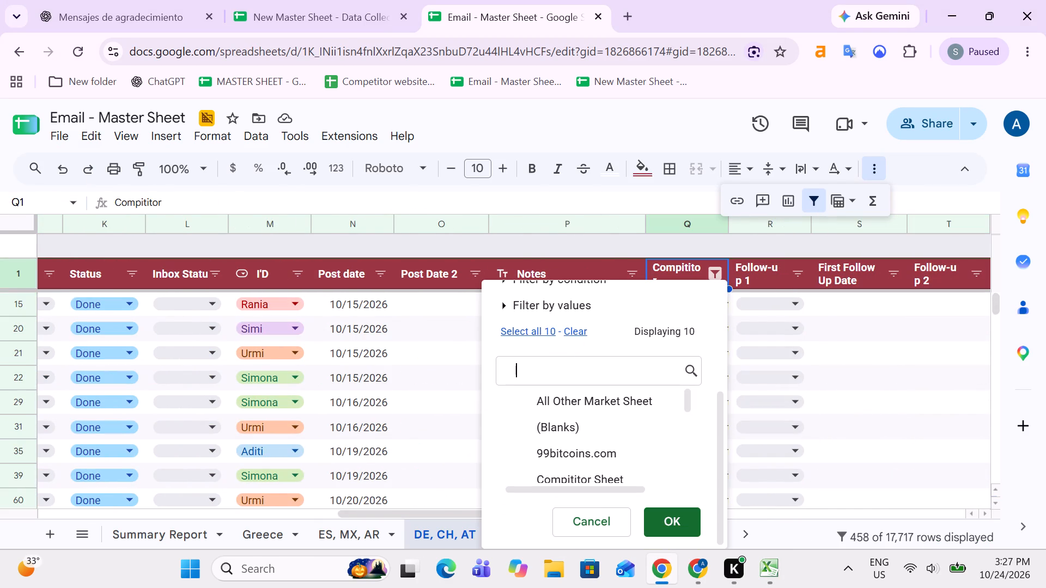
type("com")
left_click(583, 428)
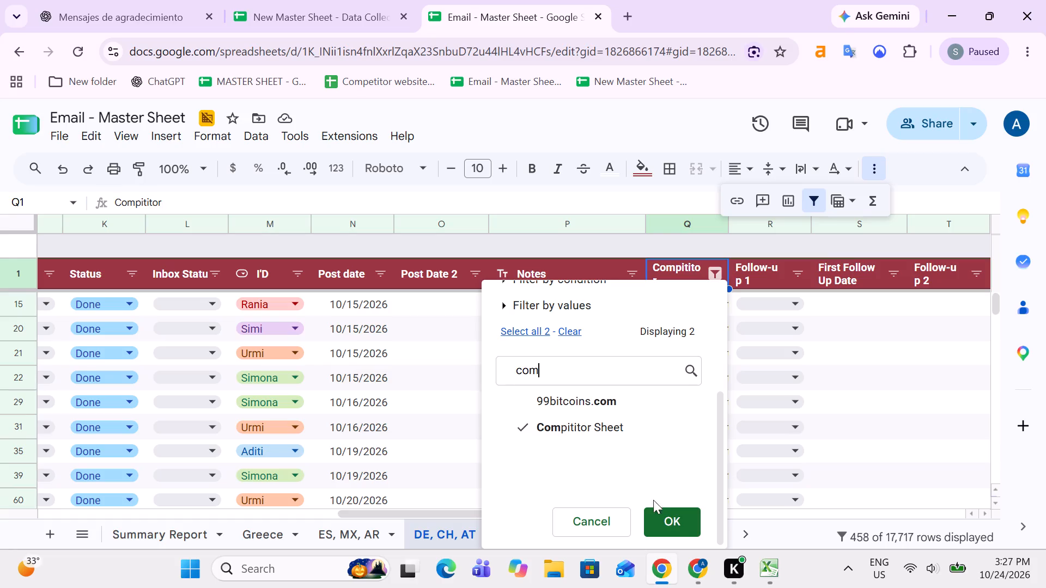
left_click(674, 522)
Select all filtered entries in the Website column to check the number of Compititor Sheet records.
key("Up")
key("Down")
key("Up")
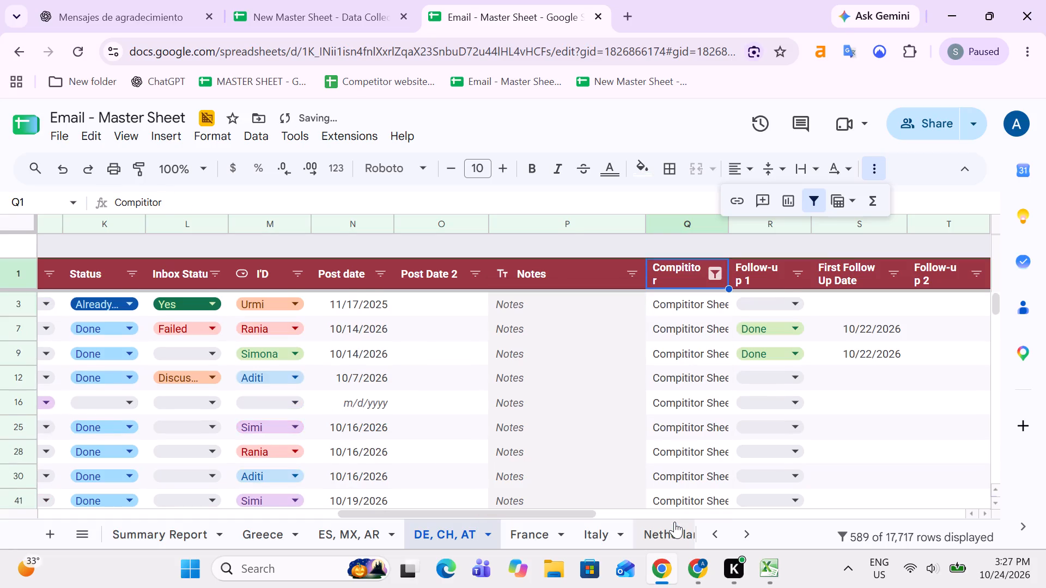
key("Down")
key("Up")
key("Down")
key("Left")
key("Left")
key("Left")
key("Left")
key("Left")
key("Left")
key("Left")
key("Left")
key("Left")
key("Left")
key("Left")
key("Left")
key("Left")
key("Left")
key("Left")
key("Left")
key("Left")
key("Left")
key("Left")
key("Up")
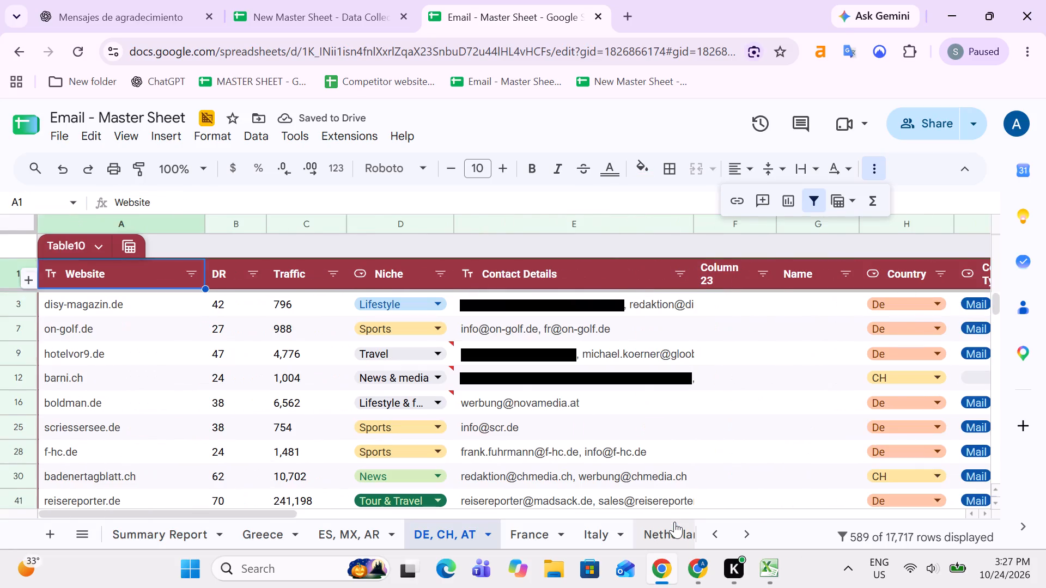
key("Down")
key("ctrl+shift+Down")
key("Up")
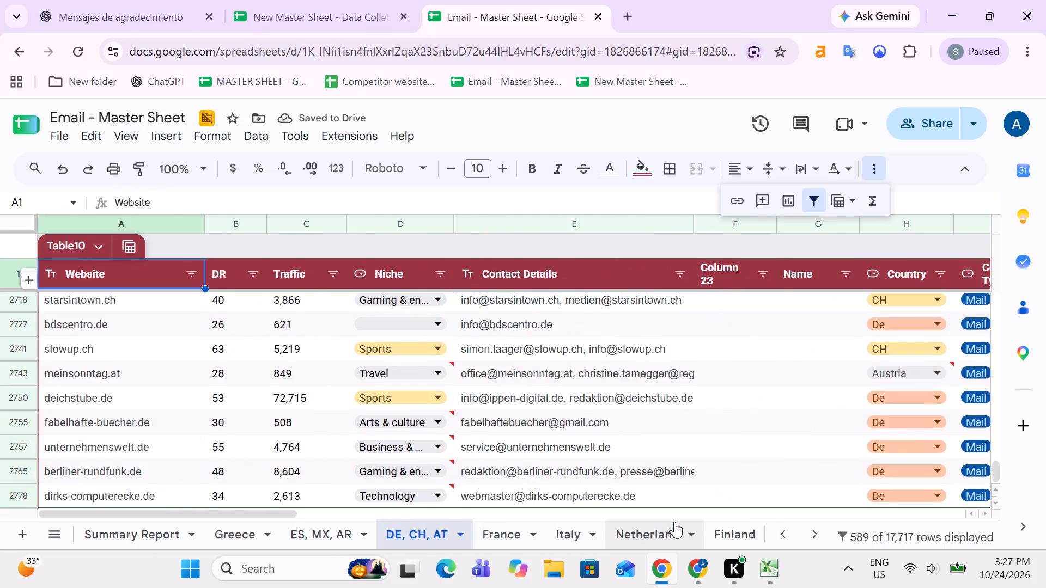
Switch to the Excel workbook and enter 589 as Germany's Compititor Data.
key("alt+Tab")
key("Left")
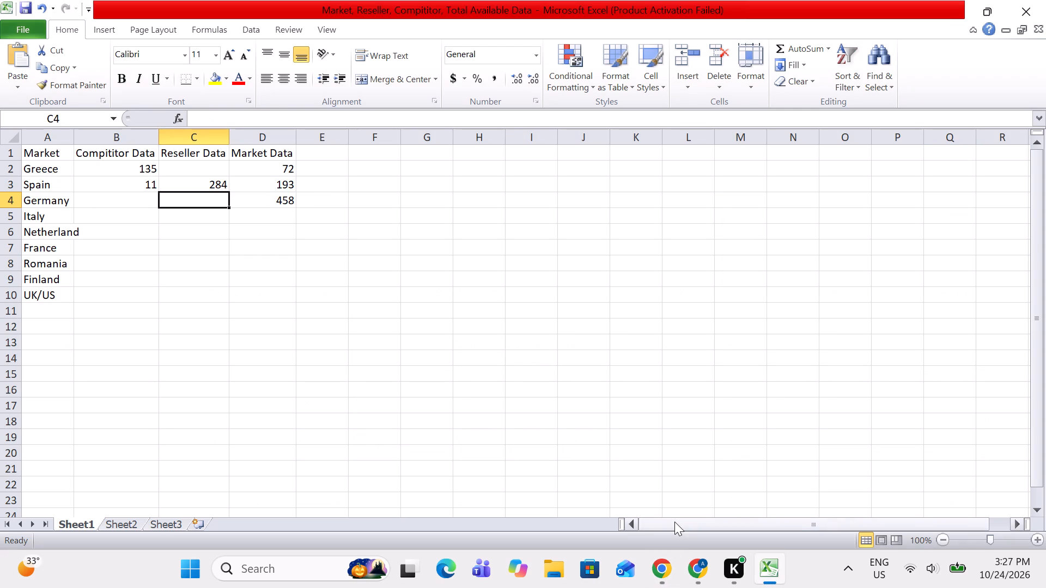
key("Left")
type("589")
key("Tab")
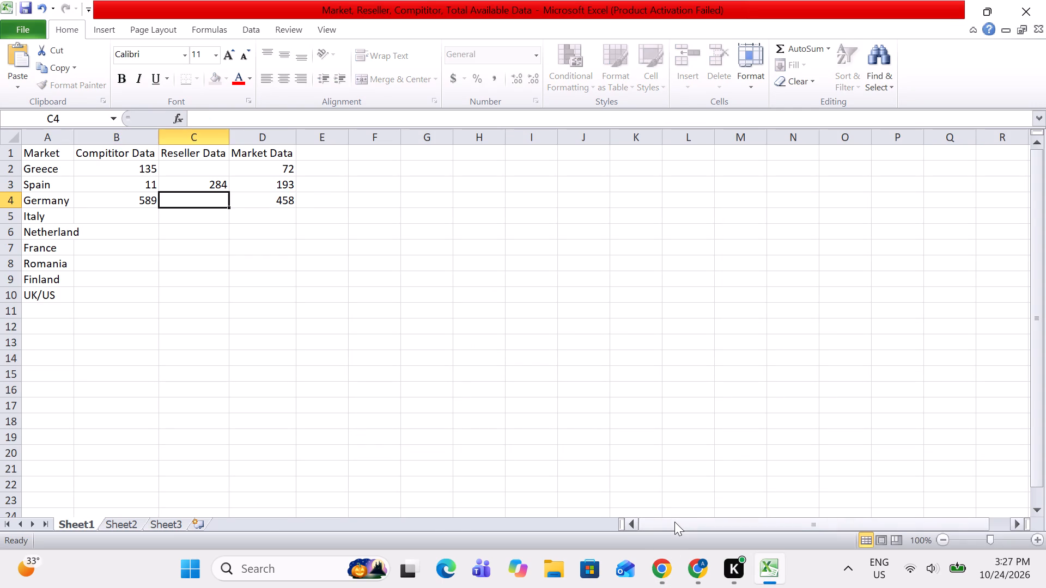
Return to the Email - Master Sheet in Chrome and remove the filter from the DE, CH, AT table.
key("alt+Tab")
key("Up")
key("Down")
key("Right")
key("Right")
key("Right")
key("Right")
key("Right")
key("Right")
key("Right")
key("Right")
key("Right")
key("Right")
key("Right")
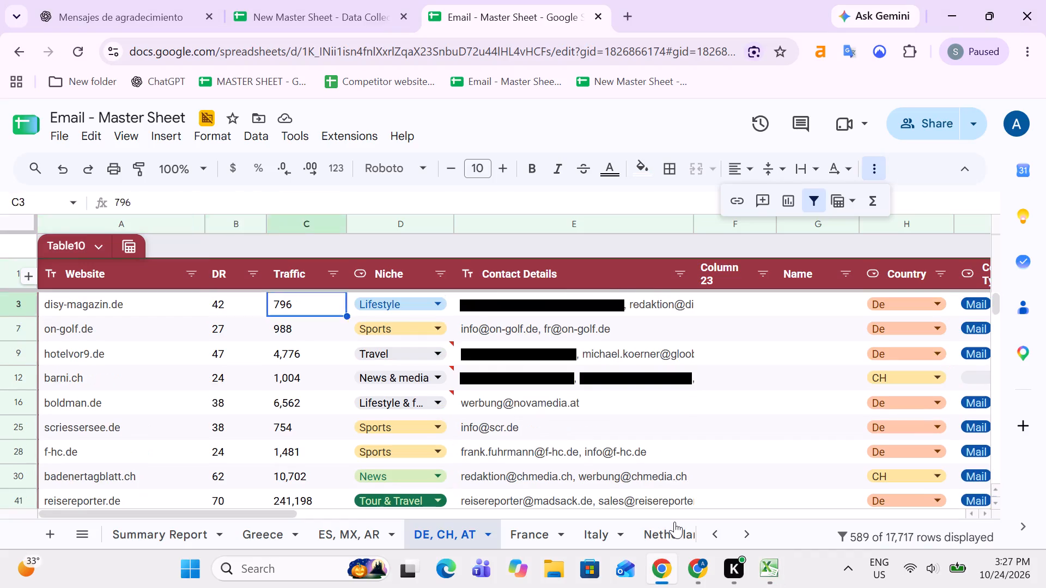
key("Right")
key("Right")
key("Right")
key("Right")
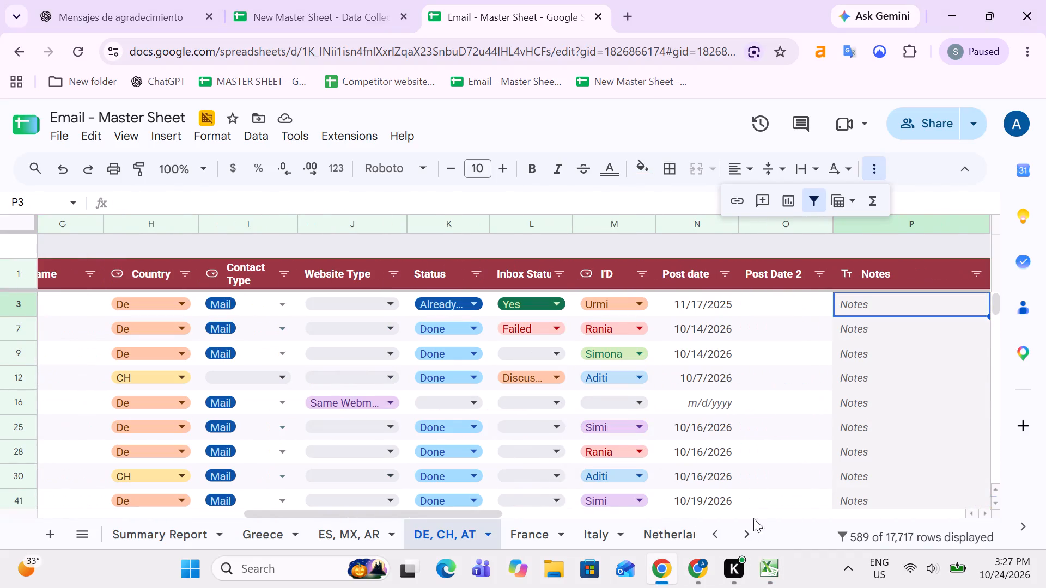
key("Right")
key("Right")
key("Right")
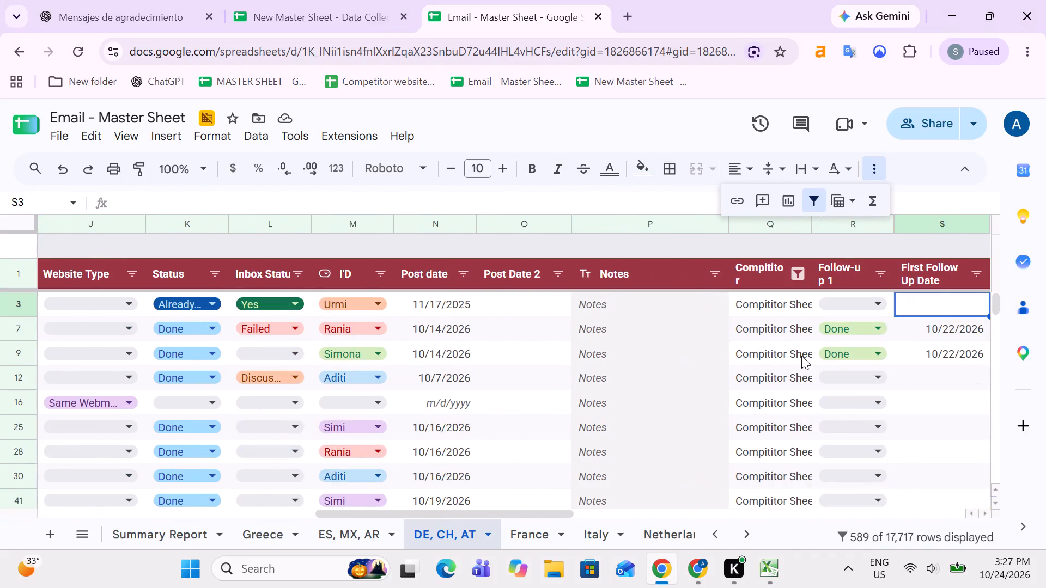
left_click(814, 201)
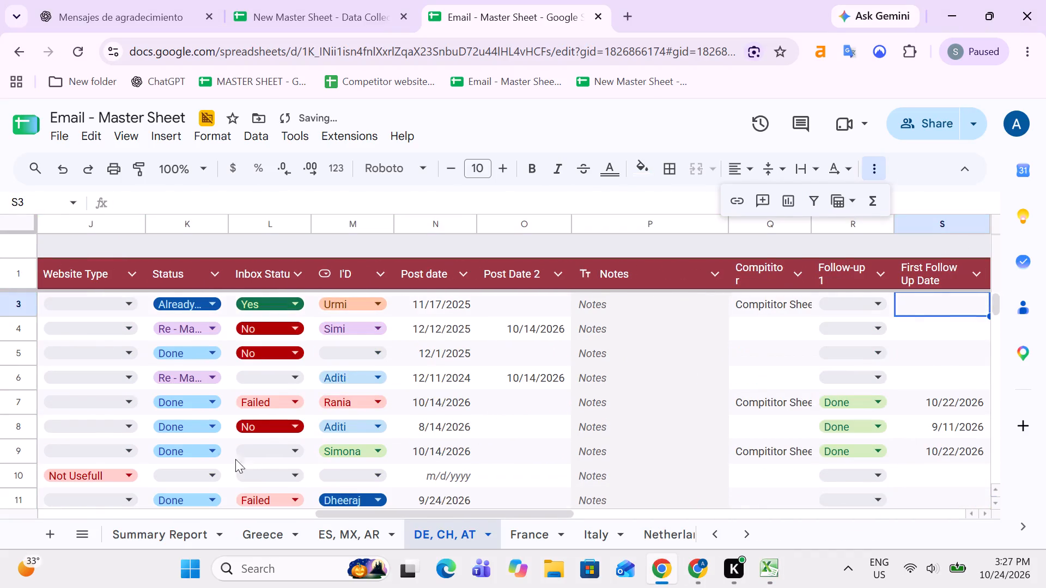
Open the filter of the Website Type column on the DE, CH, AT sheet and deselect all its values.
key("Left")
key("Left")
key("Left")
key("Left")
key("Left")
key("Left")
key("Left")
key("Left")
key("Left")
key("Left")
key("Left")
key("Left")
key("Left")
key("Left")
key("Left")
key("Left")
key("Left")
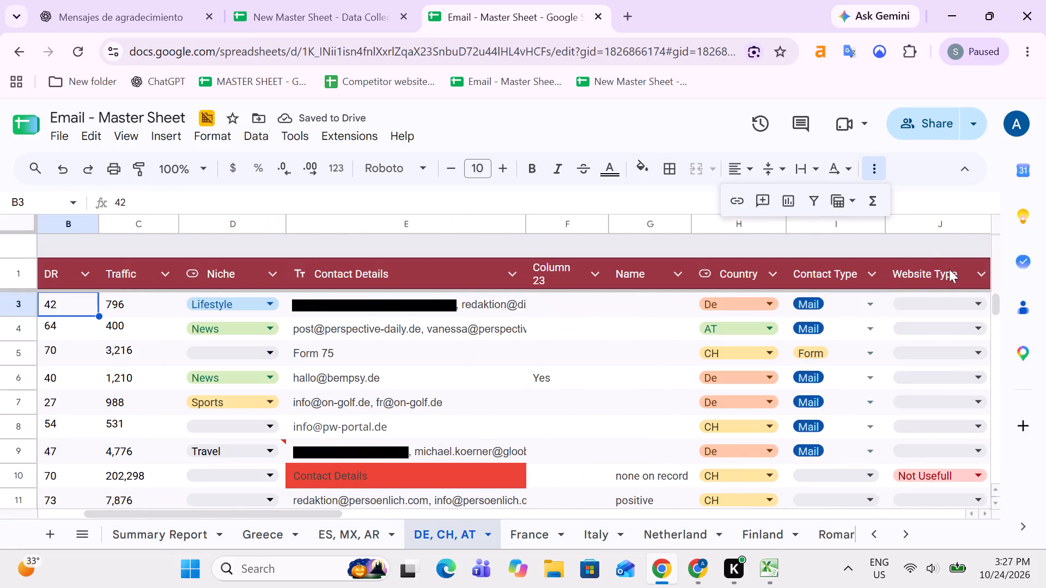
left_click(978, 275)
left_click(849, 359)
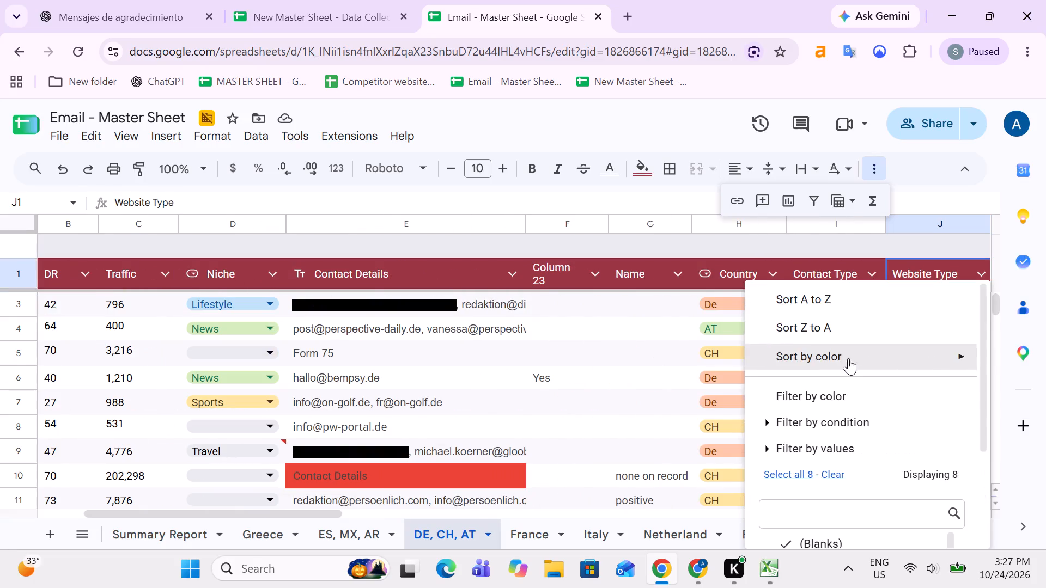
scroll(691, 417, "down", 1)
left_click(980, 273)
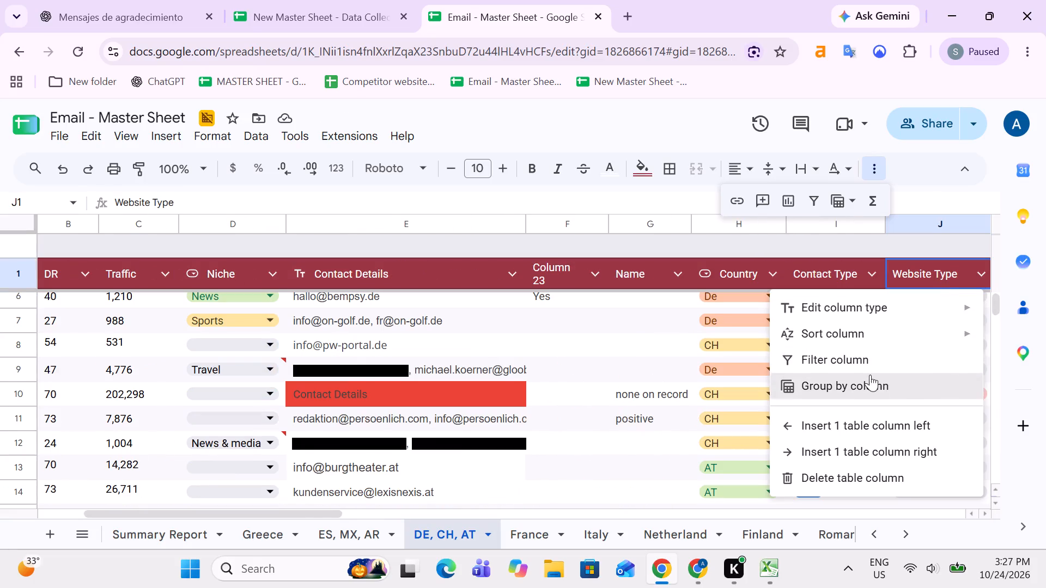
left_click(842, 355)
scroll(850, 385, "down", 4)
left_click(827, 330)
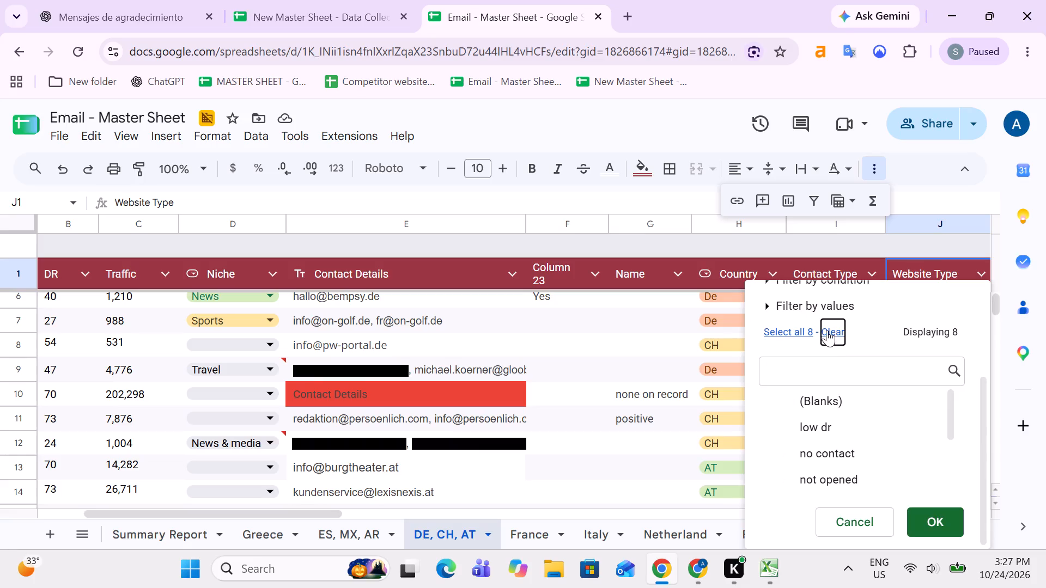
Look through the values in the Website Type filter for a reseller entry and close the filter without applying it.
scroll(852, 433, "down", 8)
scroll(852, 456, "up", 2)
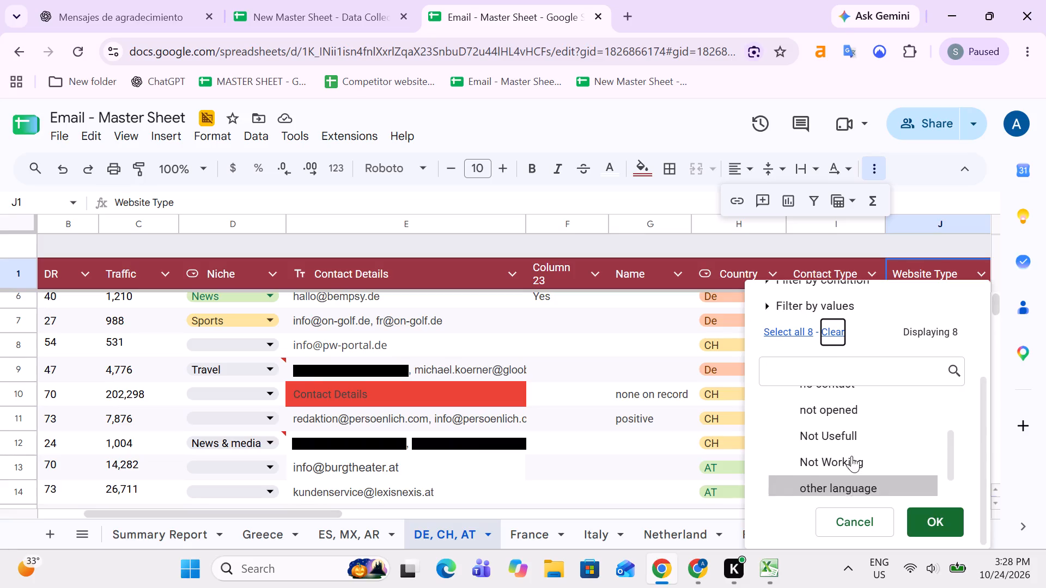
scroll(852, 456, "up", 3)
scroll(852, 457, "down", 3)
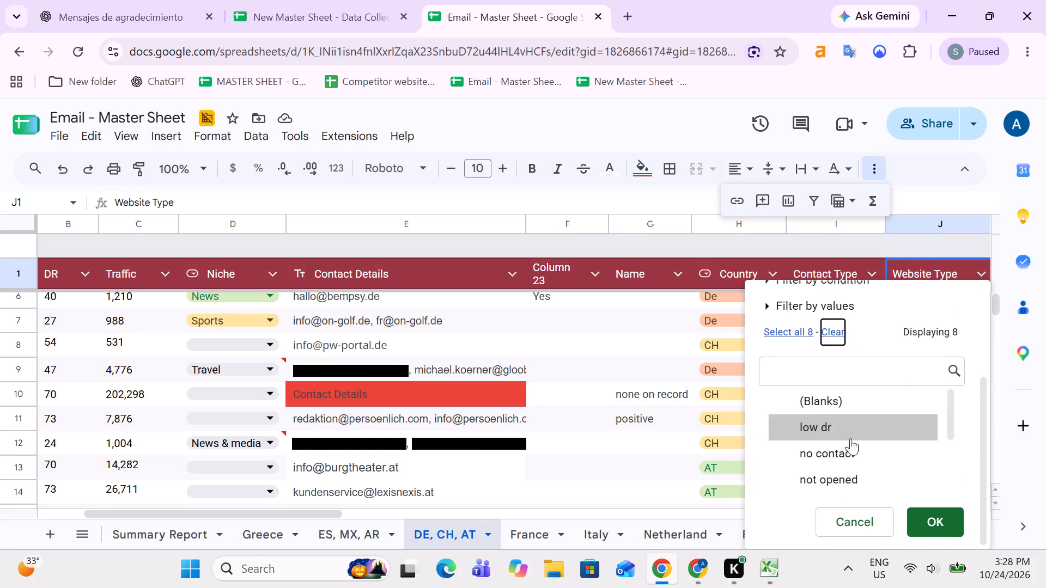
scroll(857, 434, "down", 1)
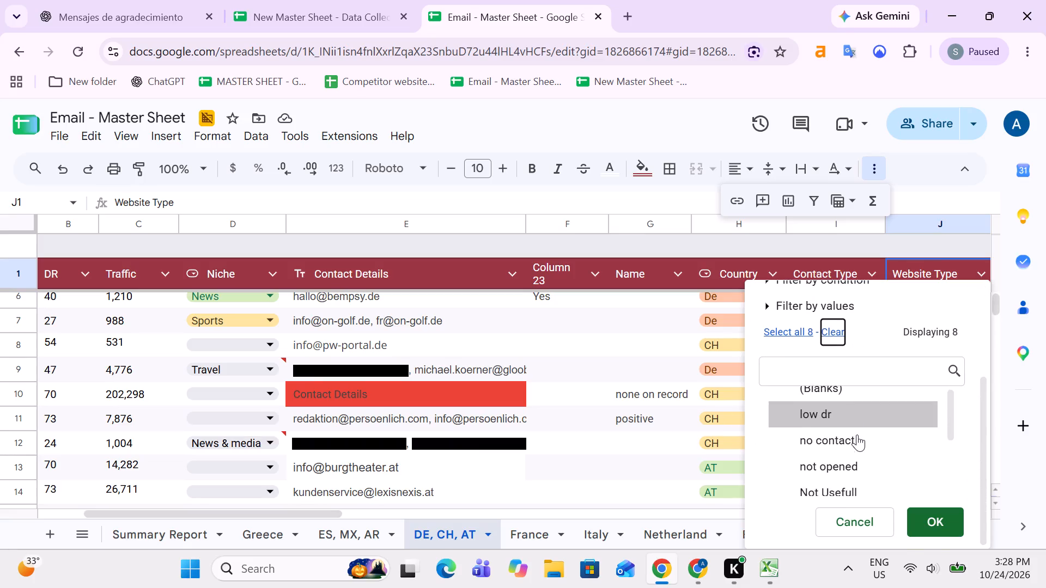
scroll(857, 434, "down", 1)
scroll(857, 434, "up", 1)
left_click(814, 365)
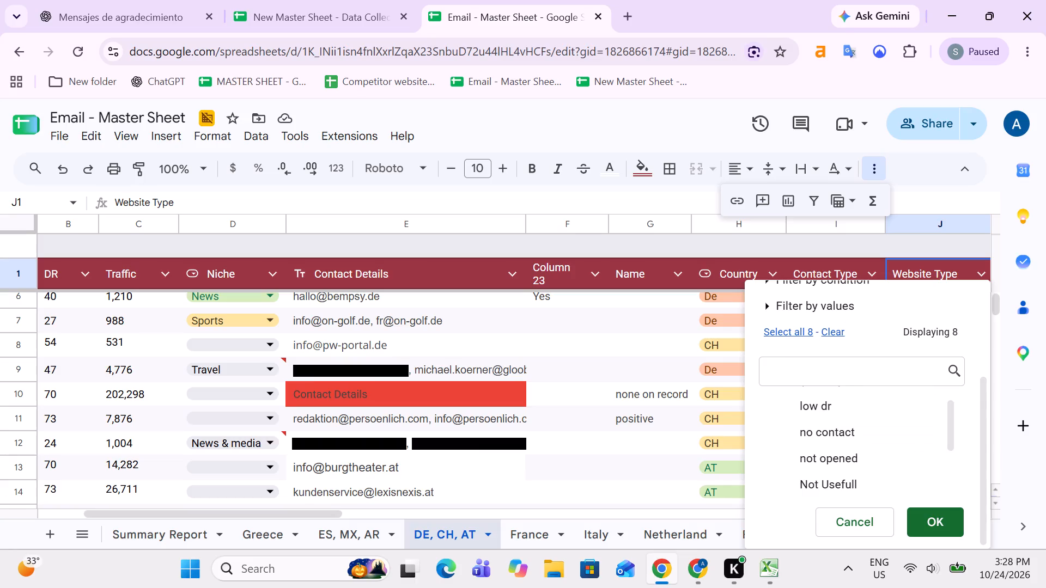
key("f")
key("BackSpace")
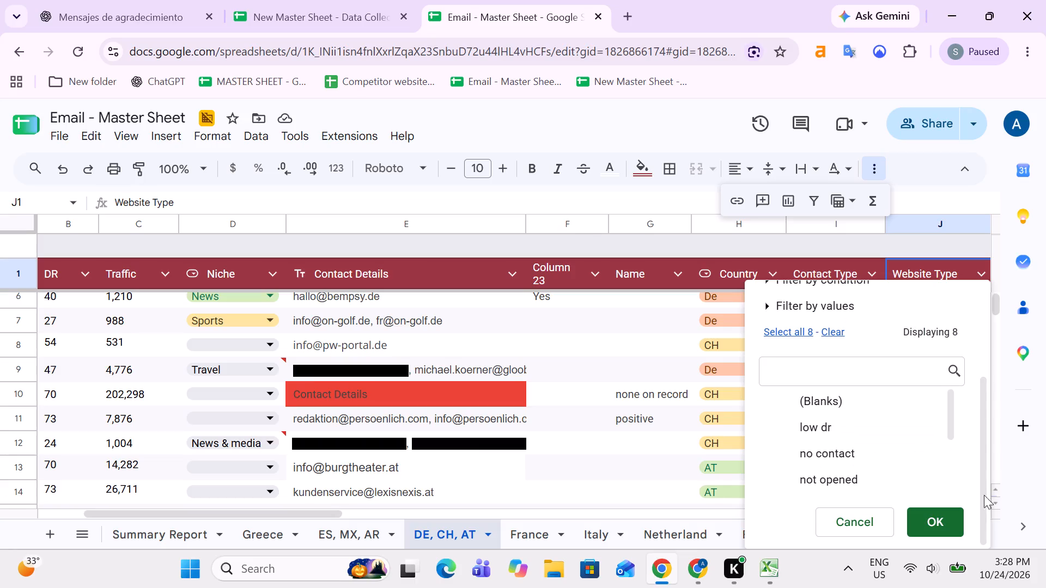
scroll(907, 432, "down", 4)
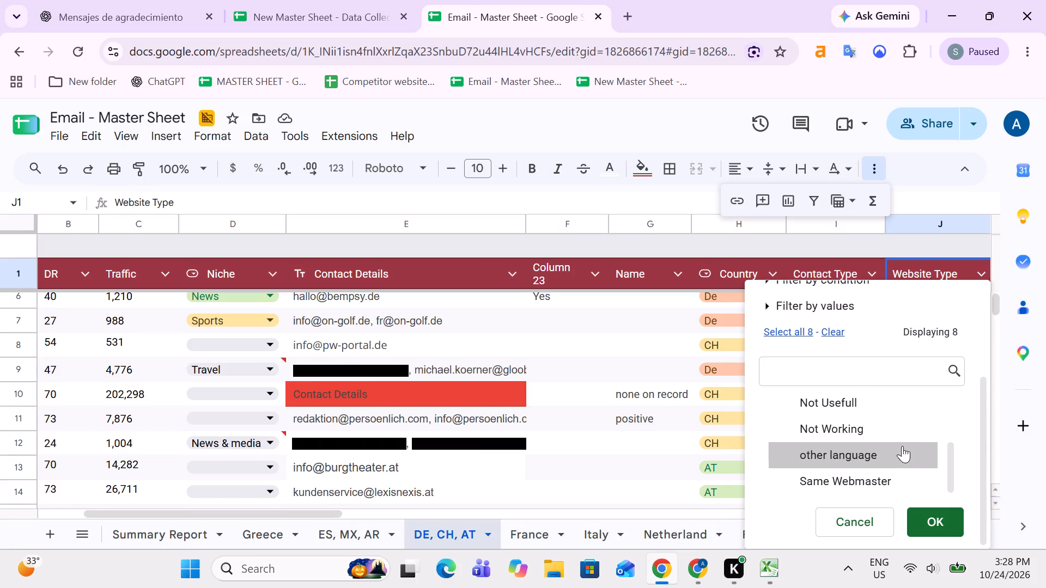
left_click(582, 431)
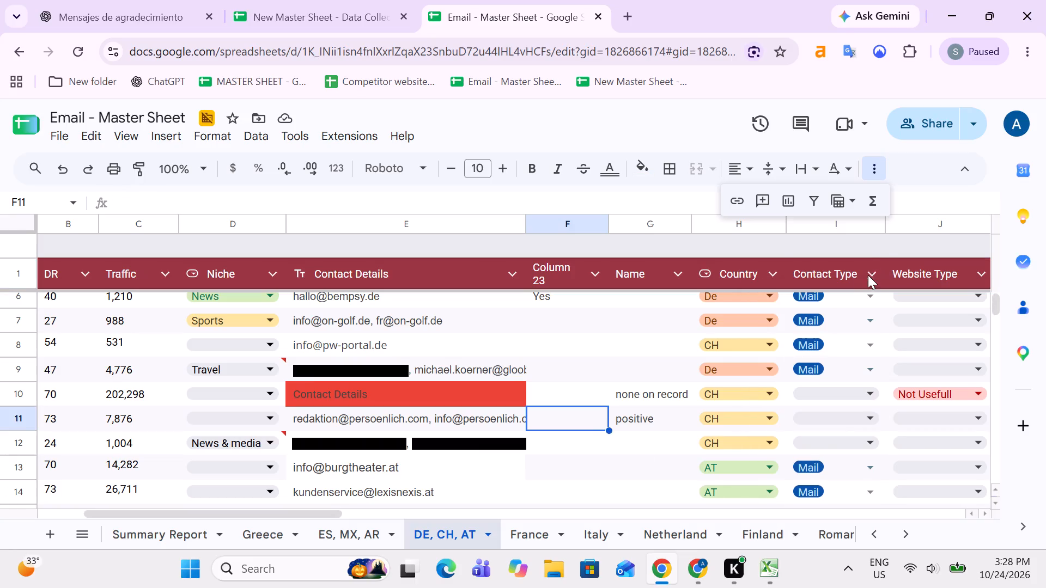
Check the values offered by the Contact Type column's filter and close it without changes.
left_click(868, 276)
left_click(738, 362)
scroll(740, 372, "down", 3)
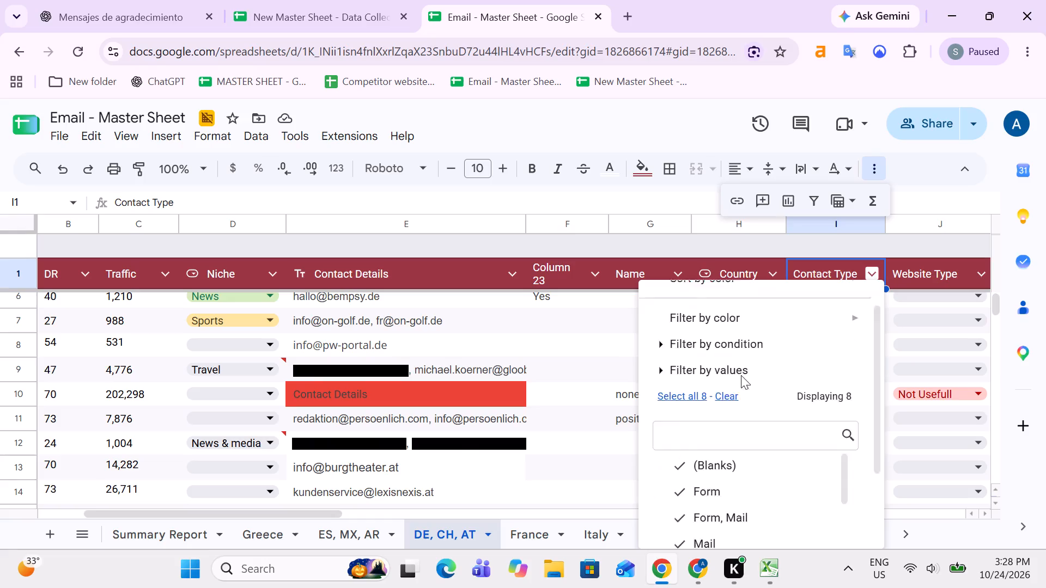
scroll(741, 375, "down", 2)
scroll(737, 438, "down", 6)
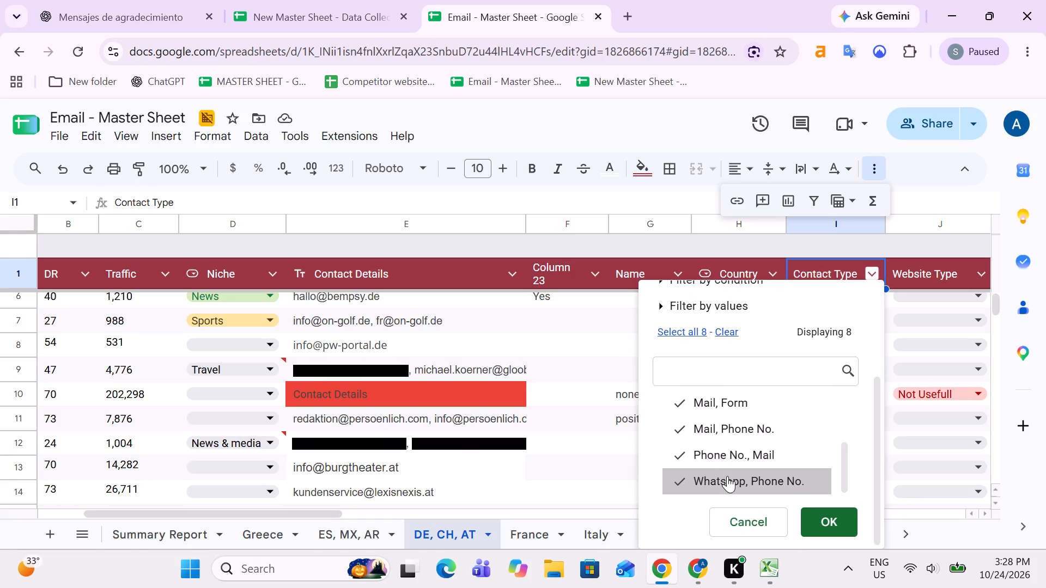
left_click(545, 408)
Go to the Website column and follow its entries past the blank row down to the end of the list.
key("Down")
key("Right")
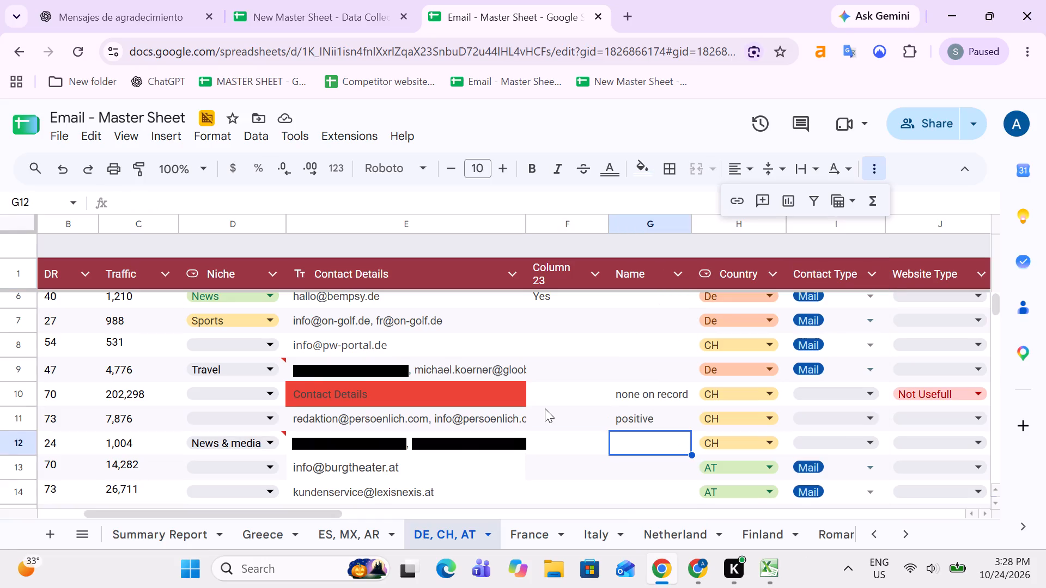
key("Right")
key("Left")
key("Left")
key("Left")
key("Left")
key("Left")
key("Left")
key("Left")
key("Left")
key("Left")
key("Left")
key("Left")
key("Left")
key("Left")
key("Left")
key("Left")
key("Left")
key("Left")
key("Left")
key("Left")
key("Left")
key("ctrl+Down")
key("Down")
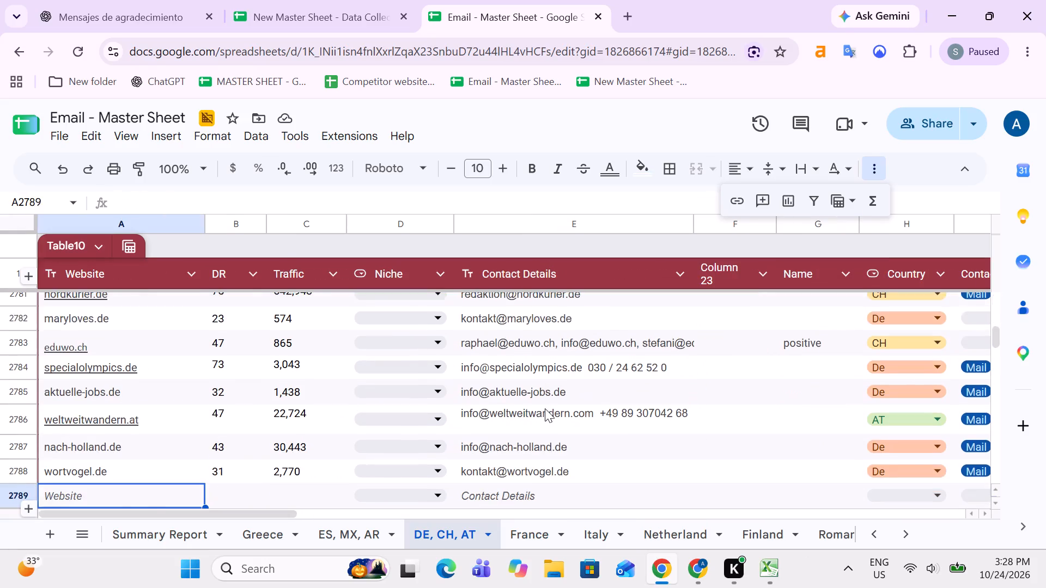
key("Down")
key("Up")
key("Up")
key("Up")
key("Down")
key("Down")
key("ctrl+Down")
key("Down")
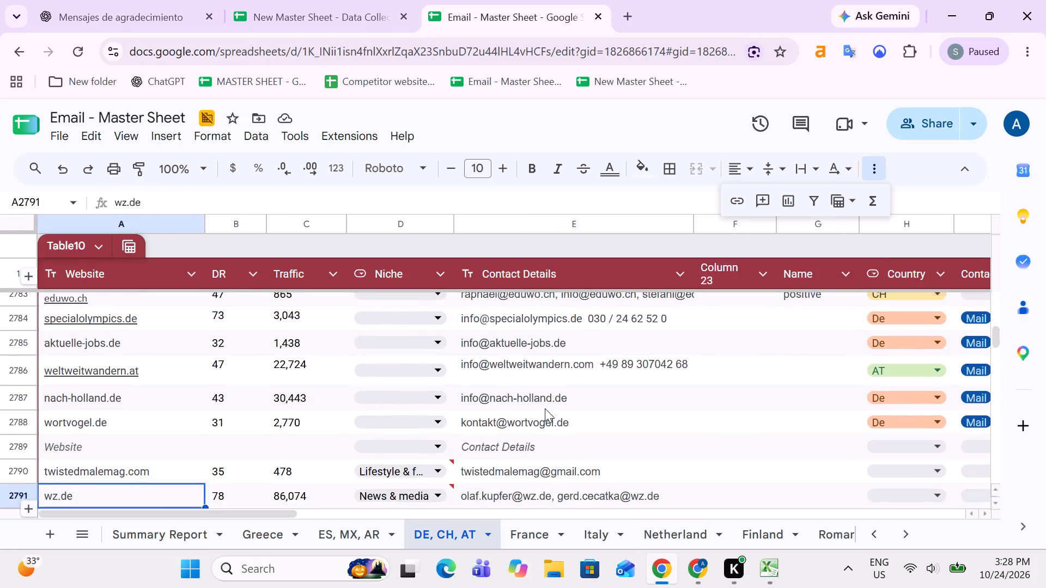
key("Down")
key("Down")
key("ctrl+Down")
key("Down")
key("Down")
key("Down")
Go back up the Website column to the first record below blank row 2789, twistedmalemag.com.
key("Up")
key("Up")
key("Up")
key("Up")
key("Up")
key("Up")
key("Up")
key("Up")
key("Up")
key("Up")
key("Up")
key("Up")
key("Up")
key("Up")
key("Up")
key("Up")
key("Up")
key("Up")
key("Up")
key("Up")
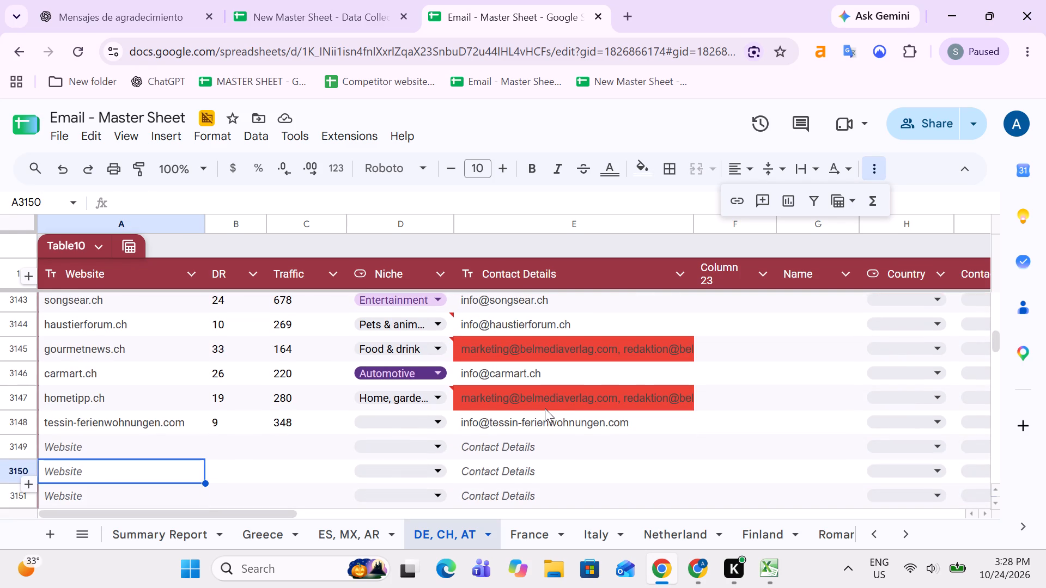
key("Up")
key("Up")
key("Up")
key("Up")
key("Up")
key("Up")
key("Up")
key("Up")
key("Up")
key("Up")
key("Up")
key("Up")
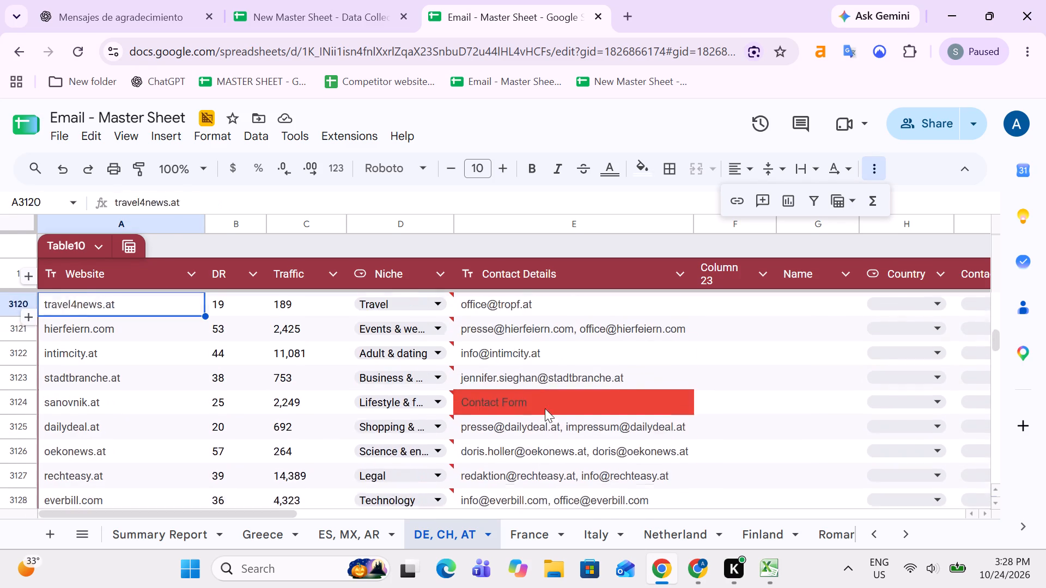
key("Up")
key("Up")
key("ctrl+Up")
key("Up")
key("Up")
key("Down")
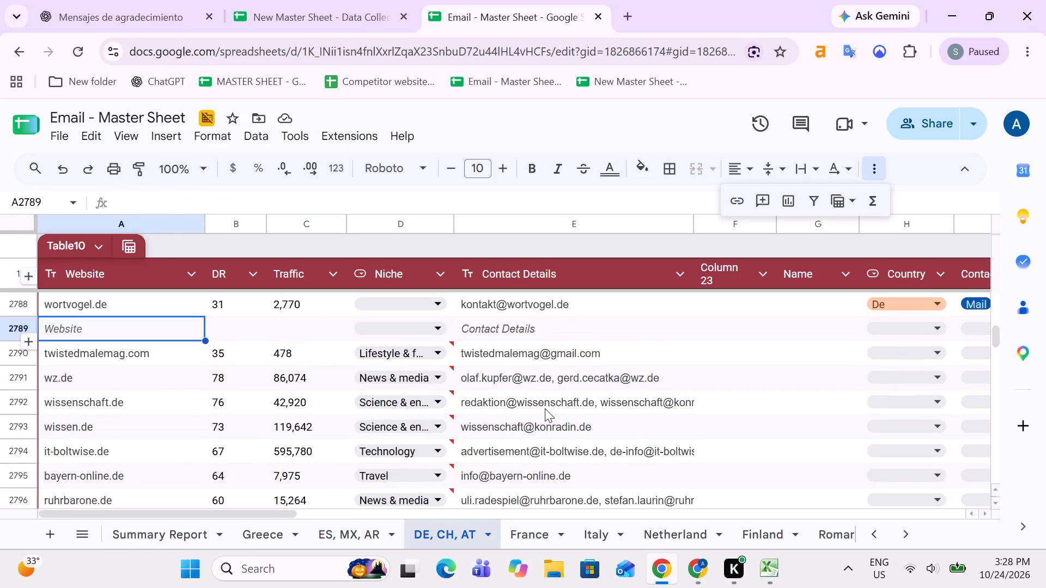
key("Down")
Examine the twistedmalemag.com row across its columns, from Country and Contact Type through Compititor and Follow-up 1, and head back toward Website.
key("Right")
key("Right")
key("Right")
key("Right")
key("Right")
key("Right")
key("Right")
key("Right")
key("Right")
key("Right")
key("Right")
key("Right")
key("Right")
key("Right")
key("Right")
key("Right")
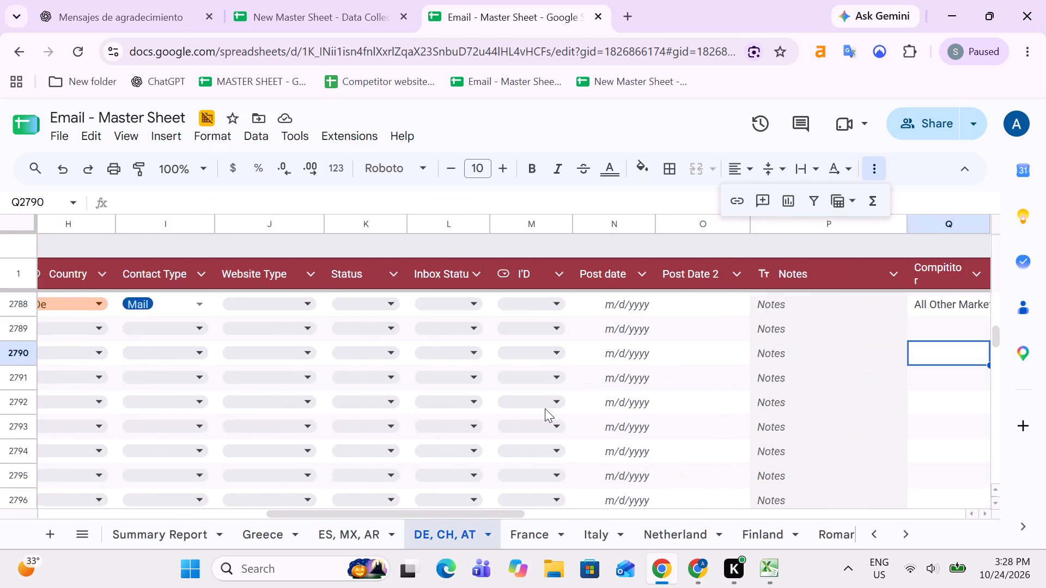
key("Right")
key("Right")
key("Left")
key("Left")
key("Left")
key("Right")
key("Left")
key("Left")
key("Left")
key("Left")
key("Left")
key("Left")
key("Left")
key("Left")
key("Left")
key("Left")
key("Left")
key("Left")
key("Left")
key("Left")
key("Left")
key("Left")
key("Left")
key("Left")
key("Left")
key("Left")
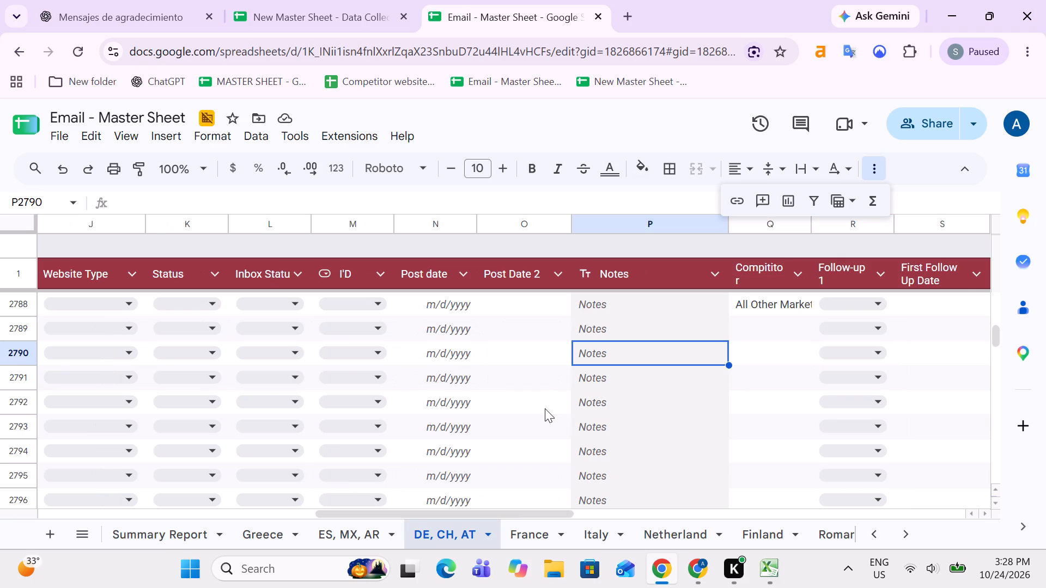
Select the Website entries from twistedmalemag.com down to the end of the list to read their count.
key("ctrl+shift+Down")
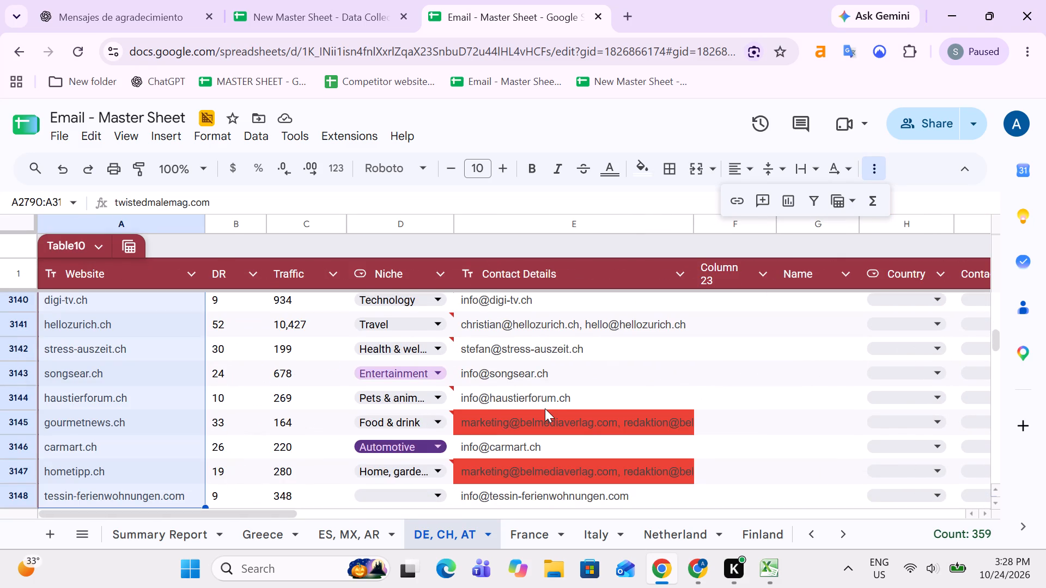
key("Up")
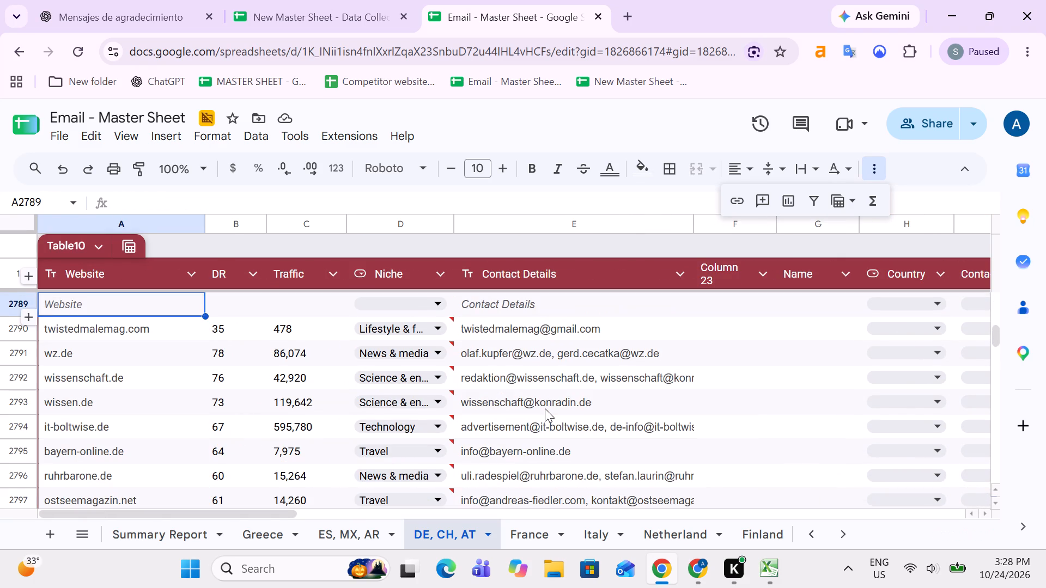
Examine the twistedmalemag.com row from Website across to Follow-up 1 and return to its Website cell.
key("Down")
key("Right")
key("Right")
key("Right")
key("Right")
key("Right")
key("Right")
key("Right")
key("Right")
key("Right")
key("Right")
key("Right")
key("Right")
key("Right")
key("Right")
key("Right")
key("Right")
key("Right")
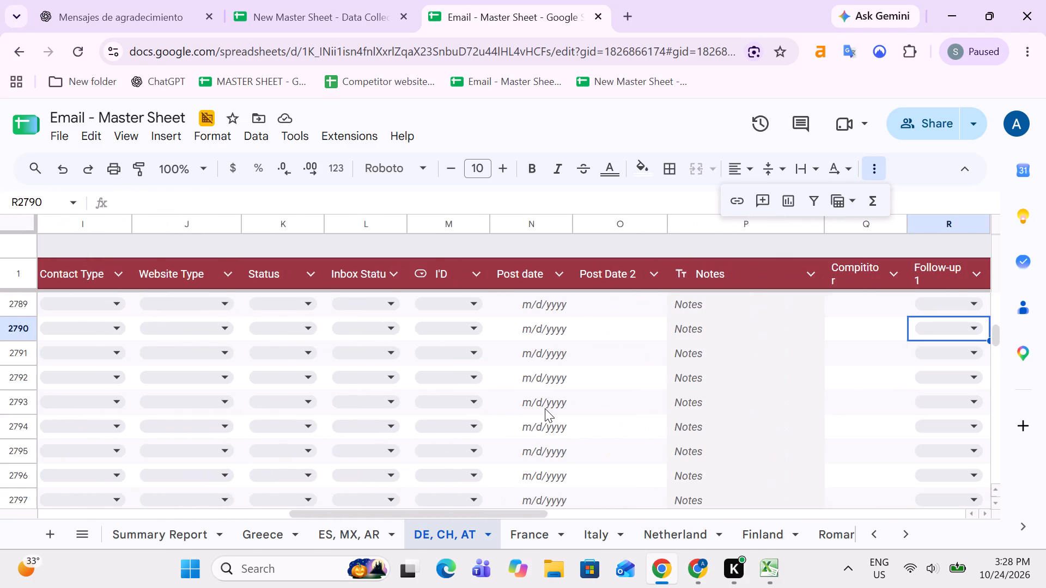
key("Left")
key("Left")
key("Left")
key("Left")
key("Left")
key("Left")
key("Left")
key("Left")
key("Left")
key("Left")
key("Left")
key("Left")
key("Left")
key("Left")
key("Left")
key("Left")
key("Left")
key("Left")
key("Left")
key("Left")
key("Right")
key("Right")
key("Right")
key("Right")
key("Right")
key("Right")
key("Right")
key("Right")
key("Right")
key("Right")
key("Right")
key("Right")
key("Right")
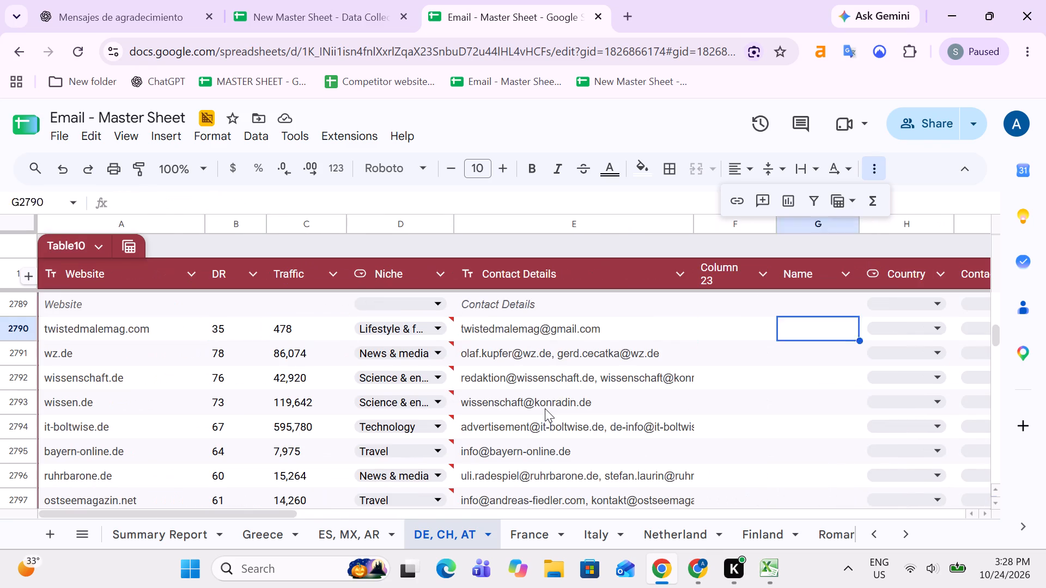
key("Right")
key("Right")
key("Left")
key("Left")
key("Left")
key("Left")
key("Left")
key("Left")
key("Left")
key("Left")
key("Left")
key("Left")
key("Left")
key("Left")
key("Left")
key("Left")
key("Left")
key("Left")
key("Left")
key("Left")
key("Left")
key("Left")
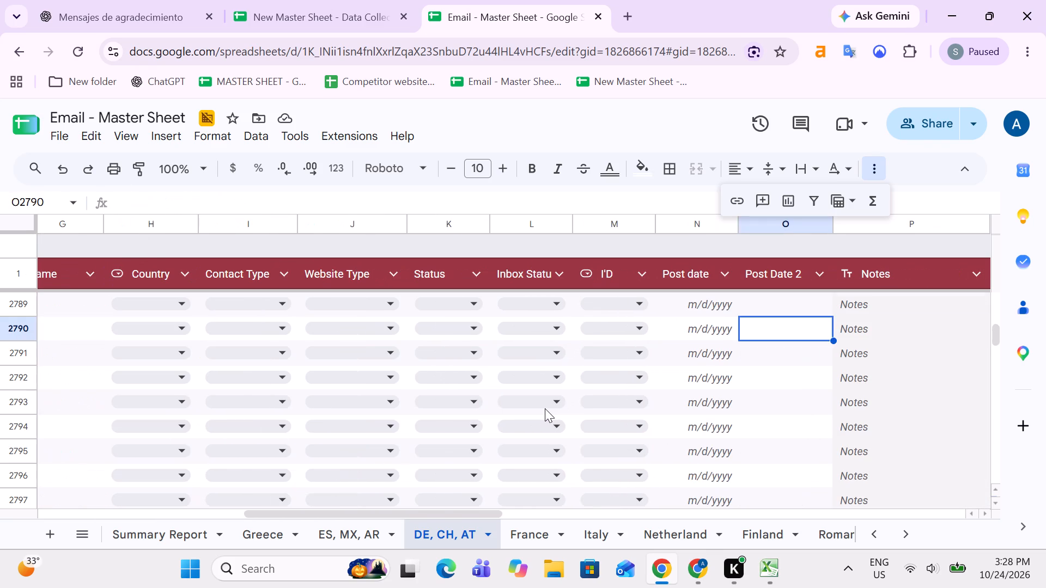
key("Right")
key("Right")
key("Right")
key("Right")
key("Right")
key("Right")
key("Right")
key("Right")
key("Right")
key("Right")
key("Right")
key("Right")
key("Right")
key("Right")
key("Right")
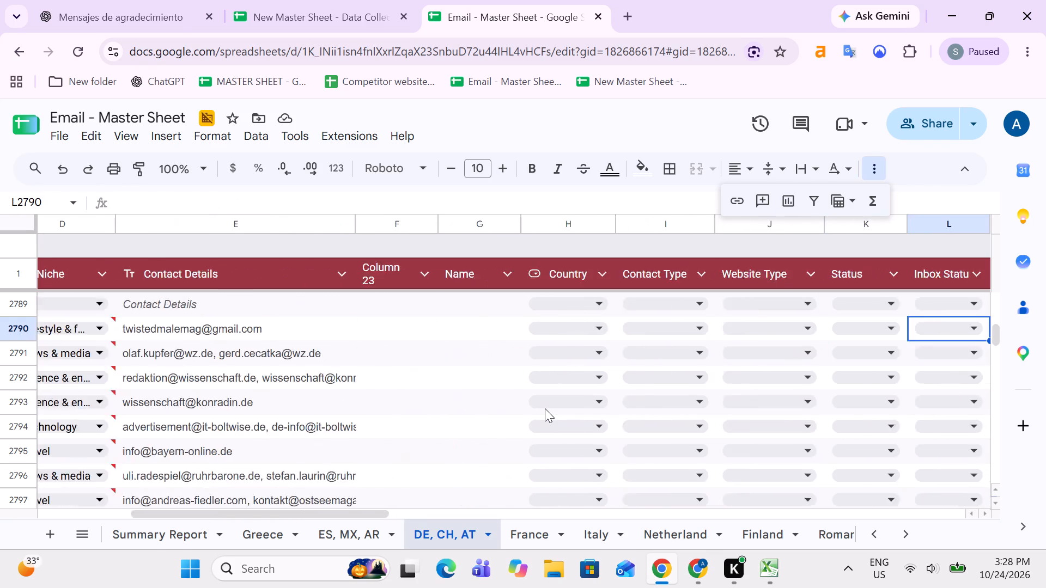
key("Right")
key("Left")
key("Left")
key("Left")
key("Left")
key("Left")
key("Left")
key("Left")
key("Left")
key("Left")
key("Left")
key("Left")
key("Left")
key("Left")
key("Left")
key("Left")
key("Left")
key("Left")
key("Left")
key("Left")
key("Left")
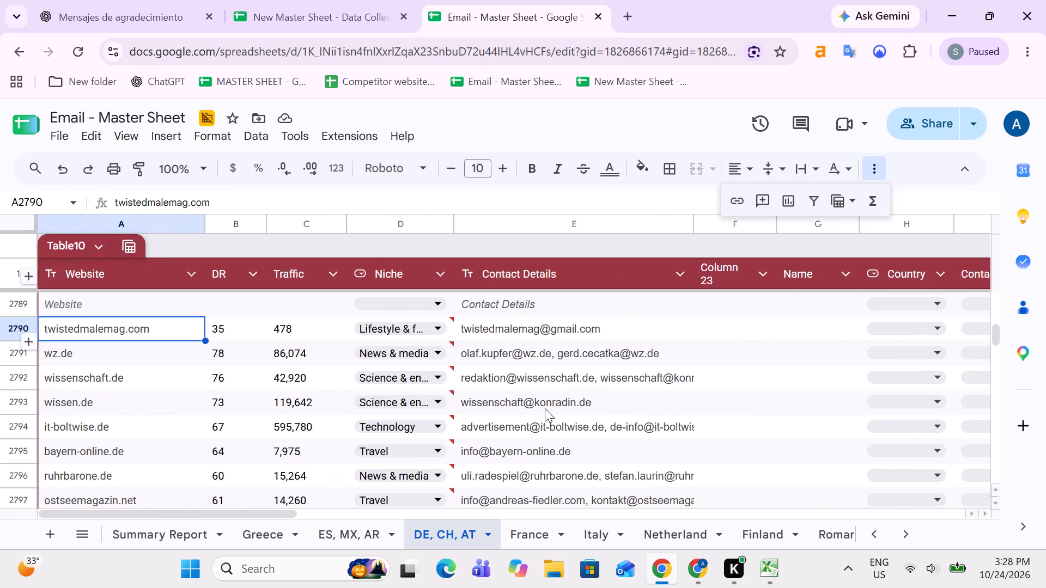
Copy the twistedmalemag.com Website cell and switch to the Excel workbook with the competitor, reseller and market data per country.
key("ctrl+c")
key("alt+Tab")
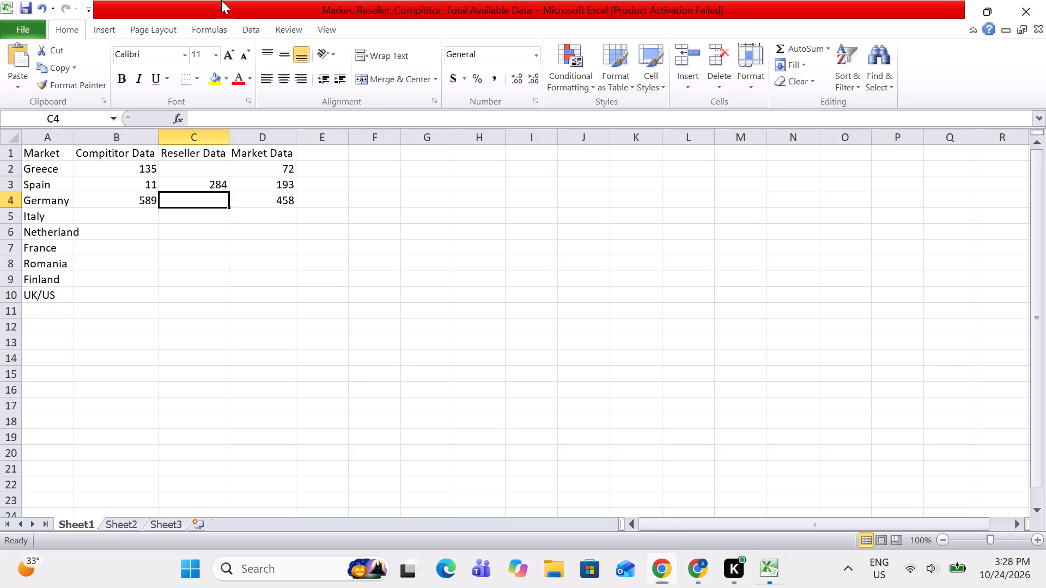
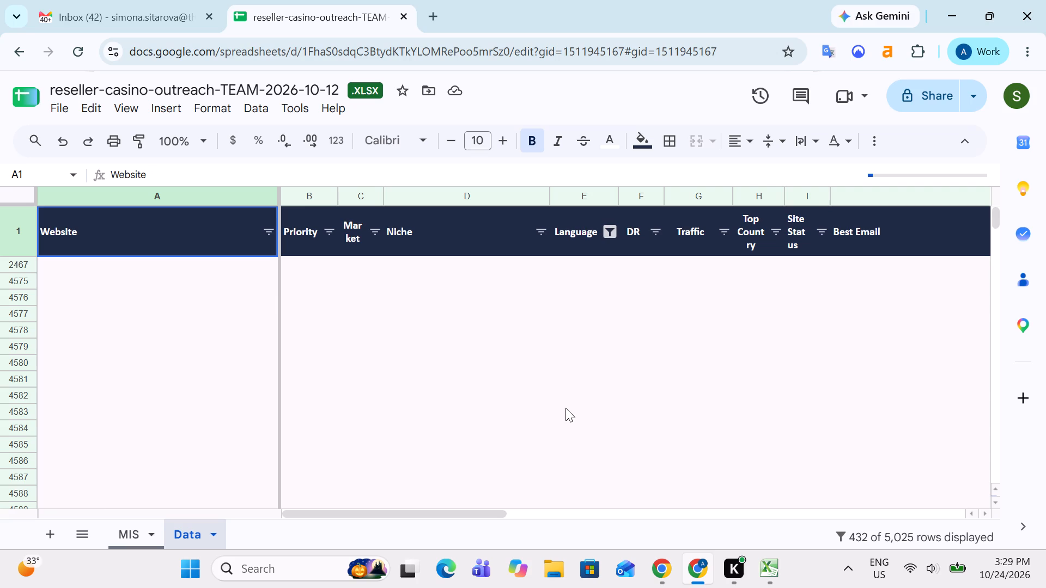
Search the Data sheet of the reseller-casino-outreach spreadsheet for twistedmalemag.com.
key("ctrl+f")
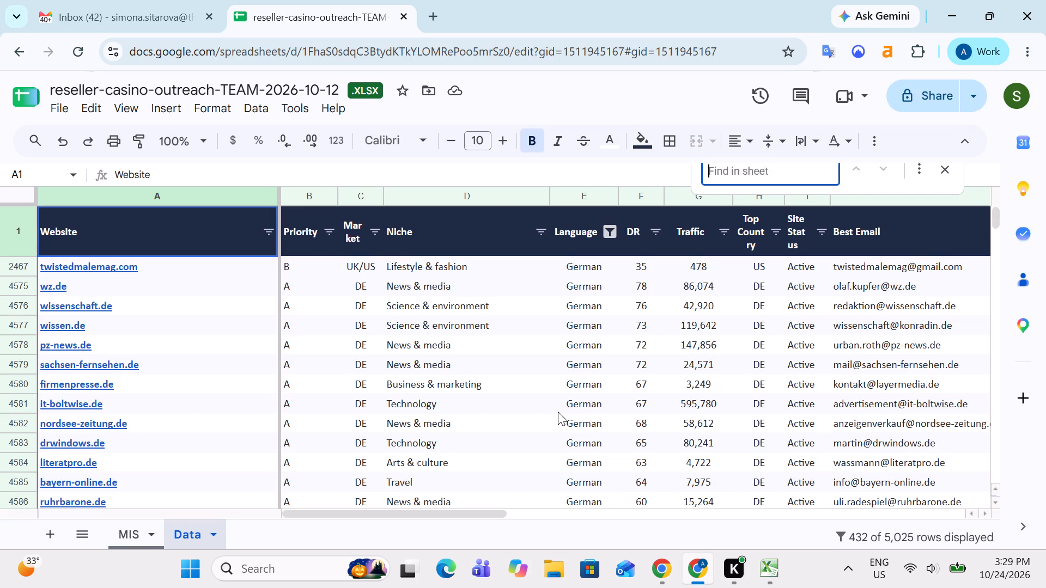
key("ctrl+v")
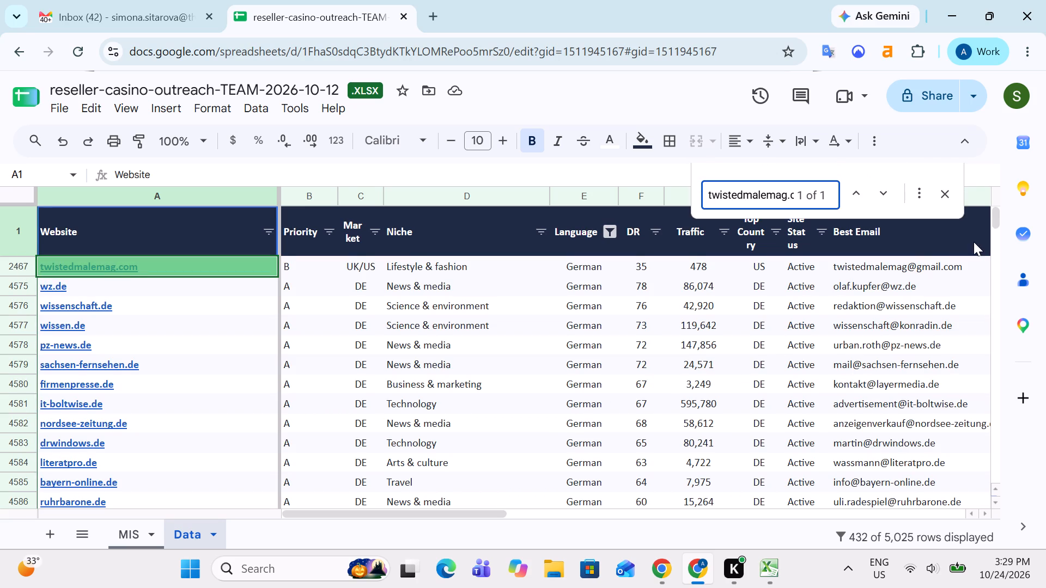
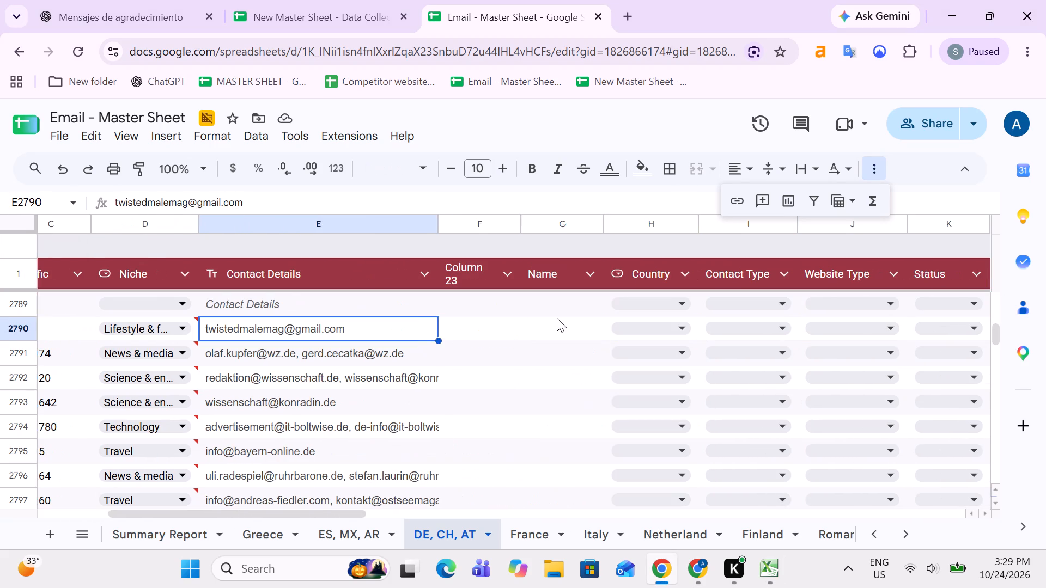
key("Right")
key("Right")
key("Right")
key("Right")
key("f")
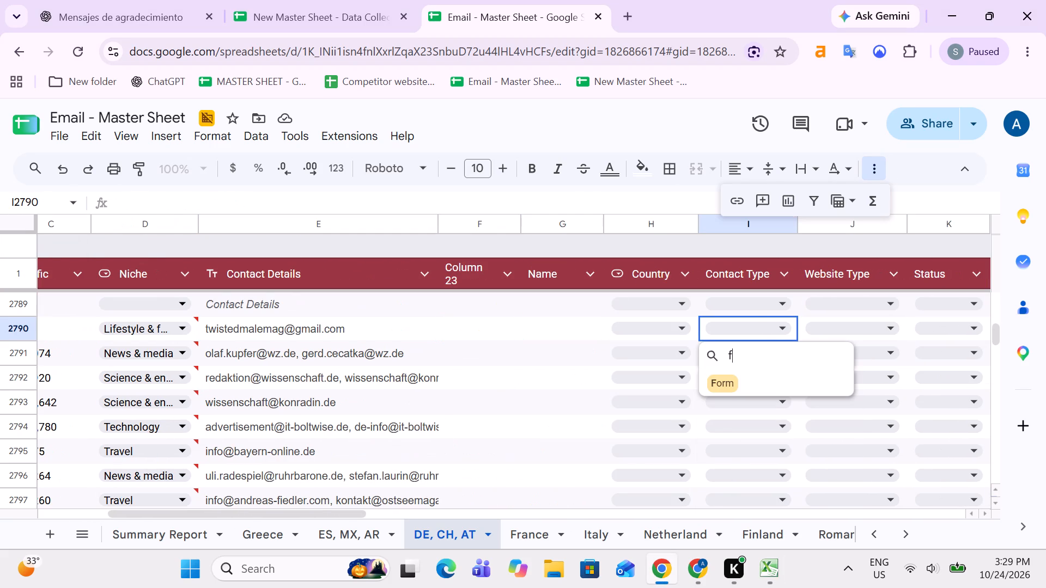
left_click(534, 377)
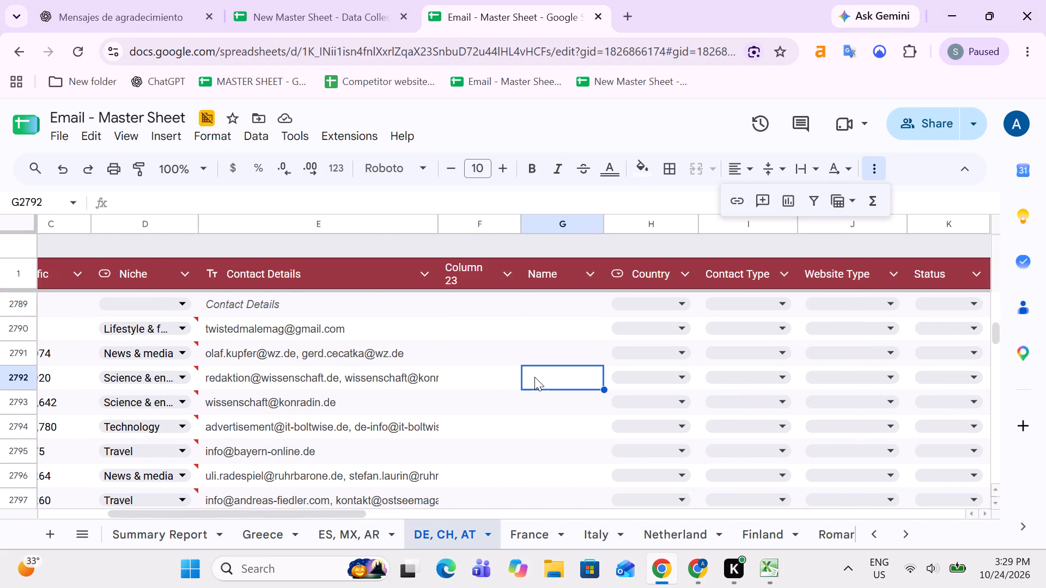
Go back along the twistedmalemag.com record in row 2790 to its Traffic value.
key("Up")
key("Left")
key("Left")
key("Left")
key("Left")
key("Up")
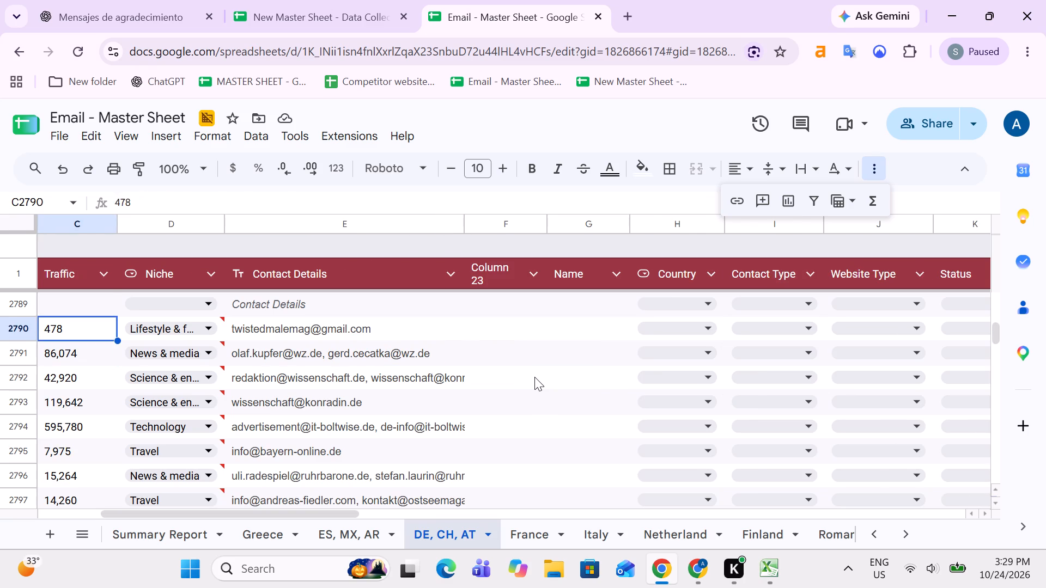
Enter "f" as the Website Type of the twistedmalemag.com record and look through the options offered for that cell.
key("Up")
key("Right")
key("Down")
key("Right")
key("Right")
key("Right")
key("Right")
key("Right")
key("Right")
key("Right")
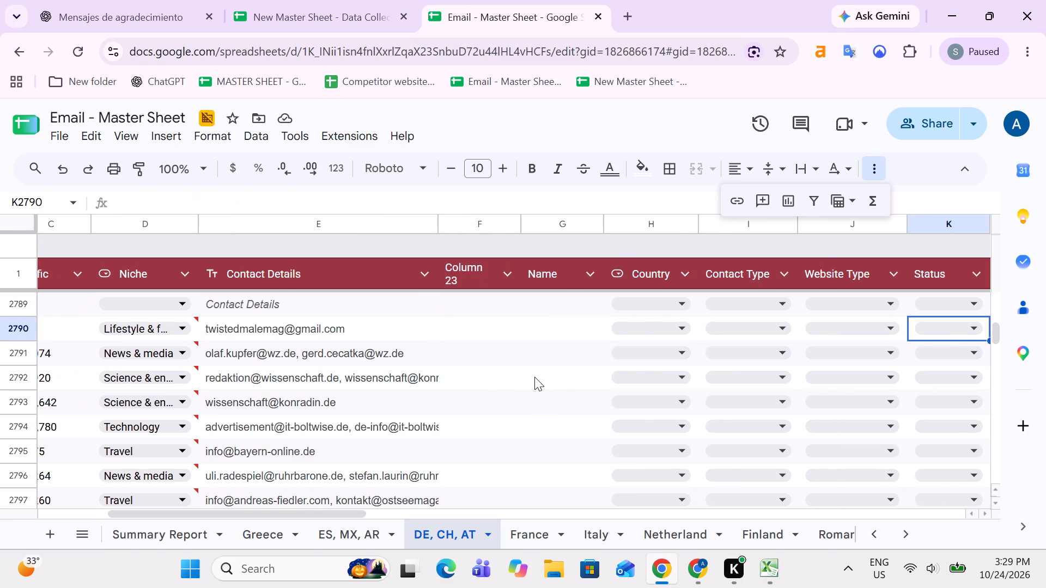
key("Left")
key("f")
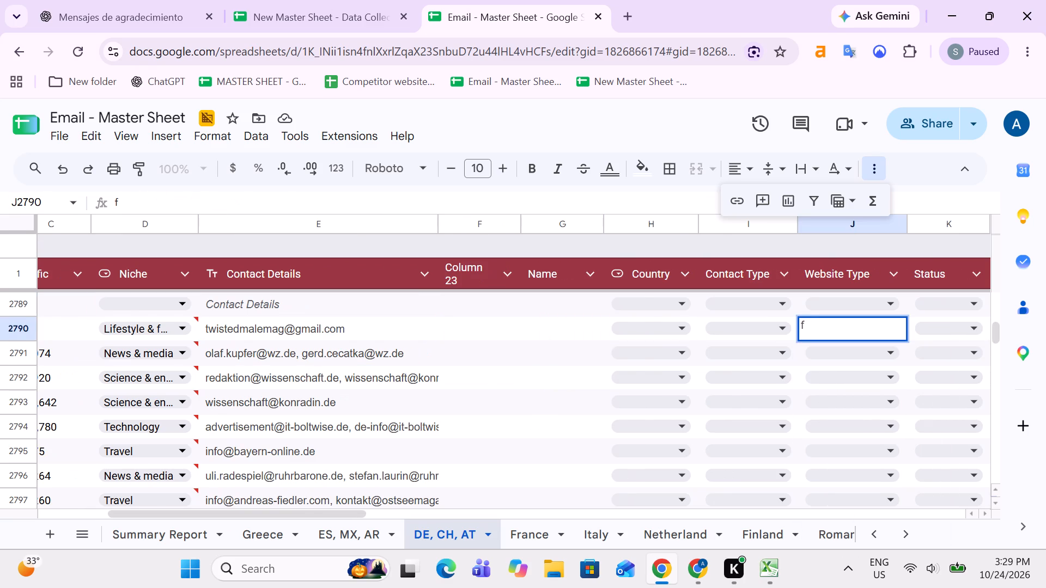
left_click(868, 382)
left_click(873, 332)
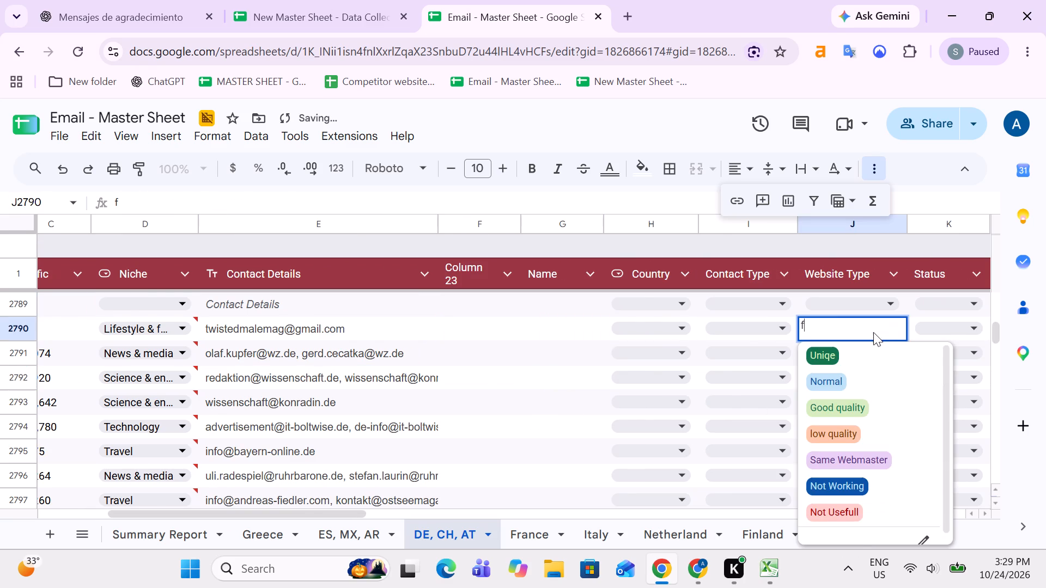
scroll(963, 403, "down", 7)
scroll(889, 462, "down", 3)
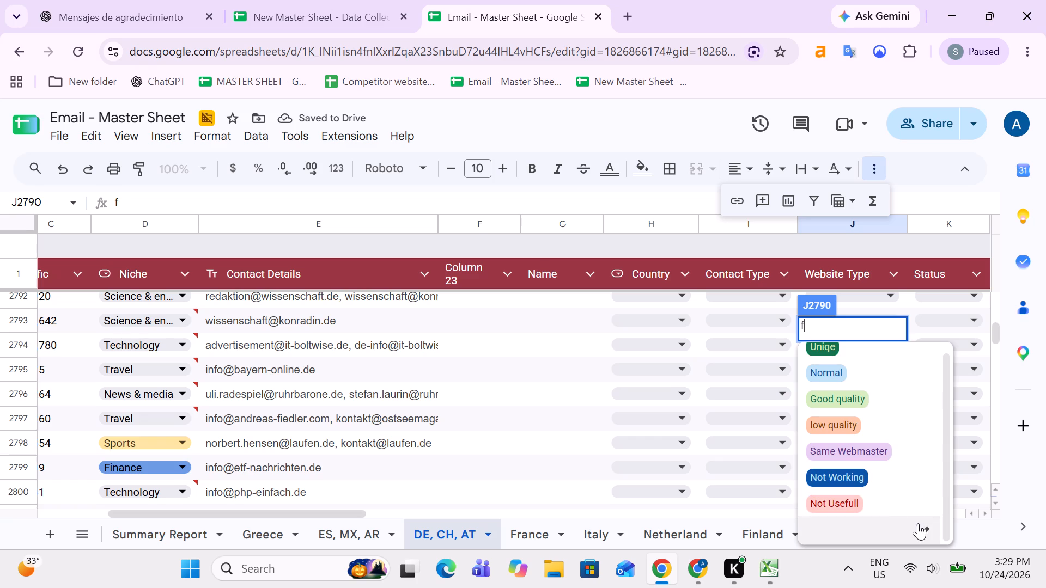
Add a light orange "Full List" option to the Website Type dropdown's validation rules.
left_click(918, 523)
scroll(851, 379, "down", 11)
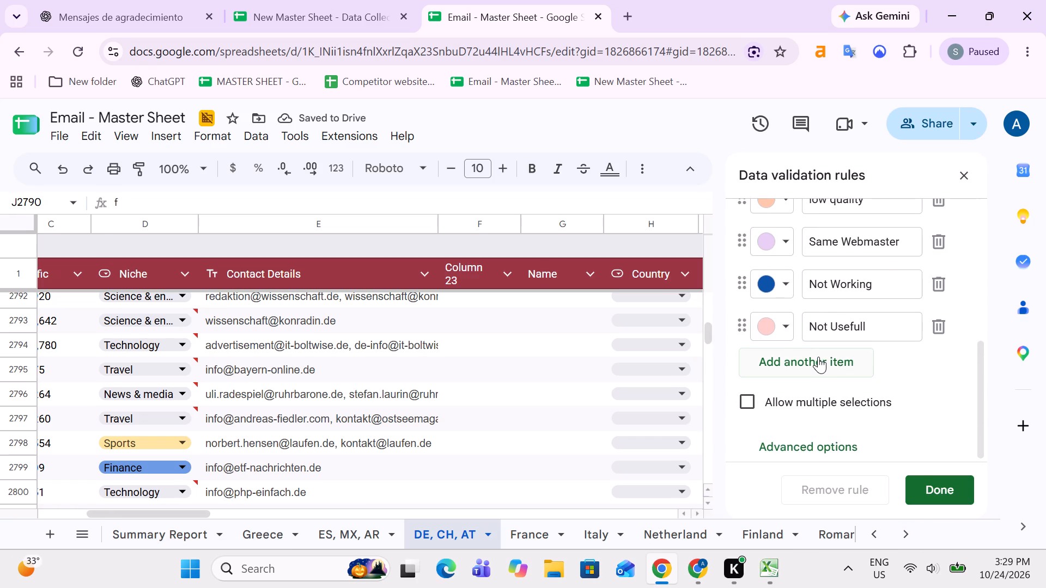
left_click(818, 357)
type("Full List")
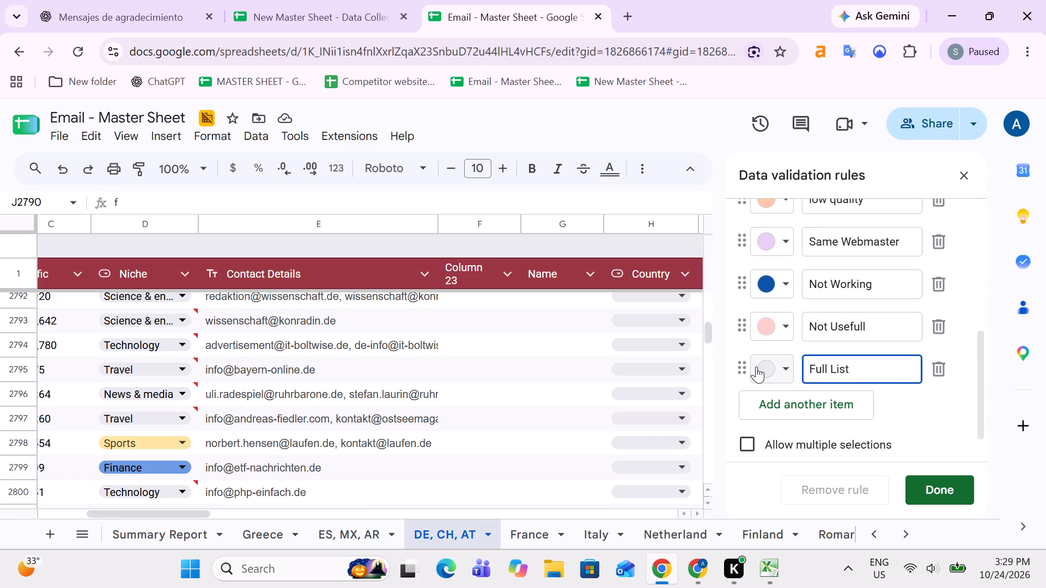
left_click(779, 365)
left_click(836, 204)
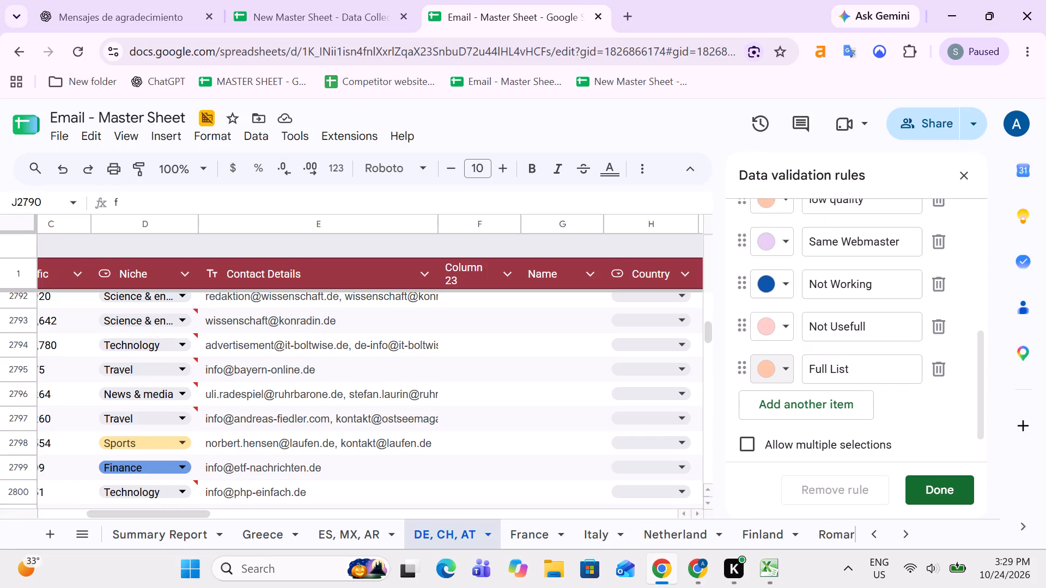
left_click(928, 487)
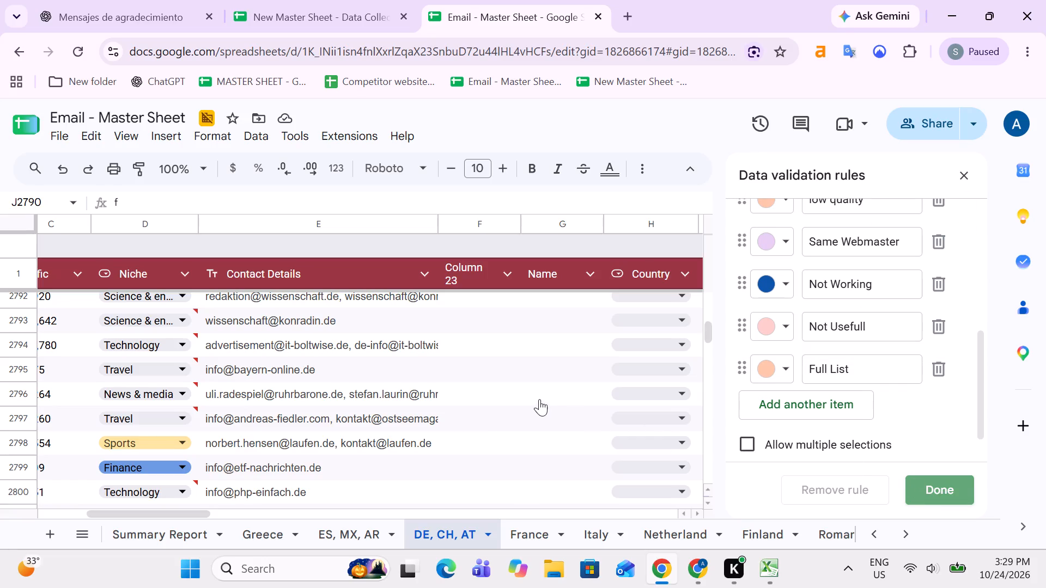
Return to the twistedmalemag.com record below blank row 2789 and set its Website Type to Full List.
left_click(309, 403)
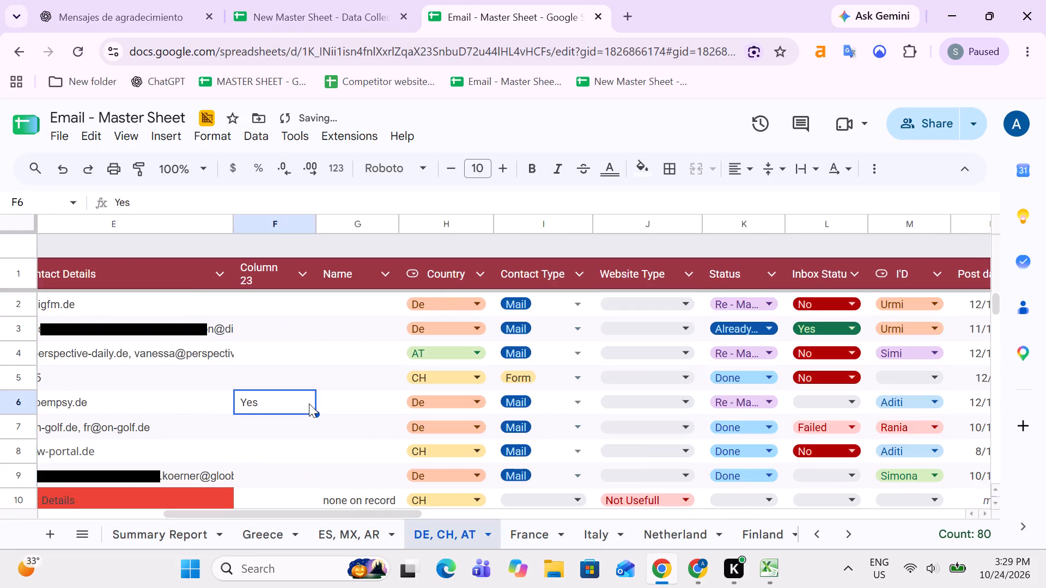
key("Left")
key("Left")
key("Left")
key("Left")
key("Left")
key("Left")
key("Left")
key("Left")
key("Left")
key("Left")
key("Left")
key("Left")
key("Left")
key("Left")
key("Left")
key("Left")
key("Left")
key("Left")
key("Left")
key("Left")
key("ctrl+Down")
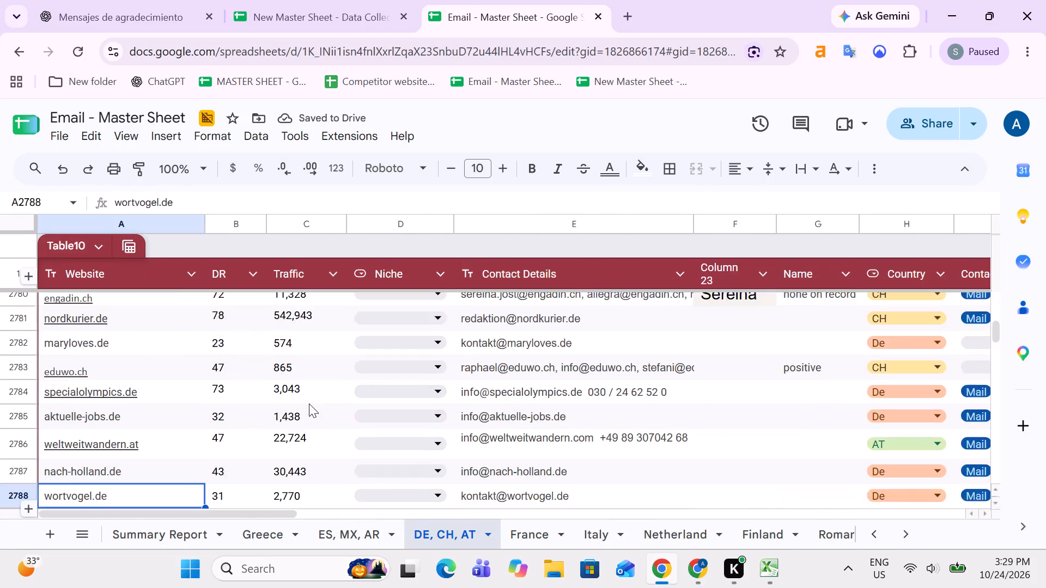
key("Down")
key("Down")
key("Down")
key("Up")
key("Right")
key("Right")
key("Right")
key("Right")
key("Right")
key("Right")
key("Right")
key("Right")
key("Right")
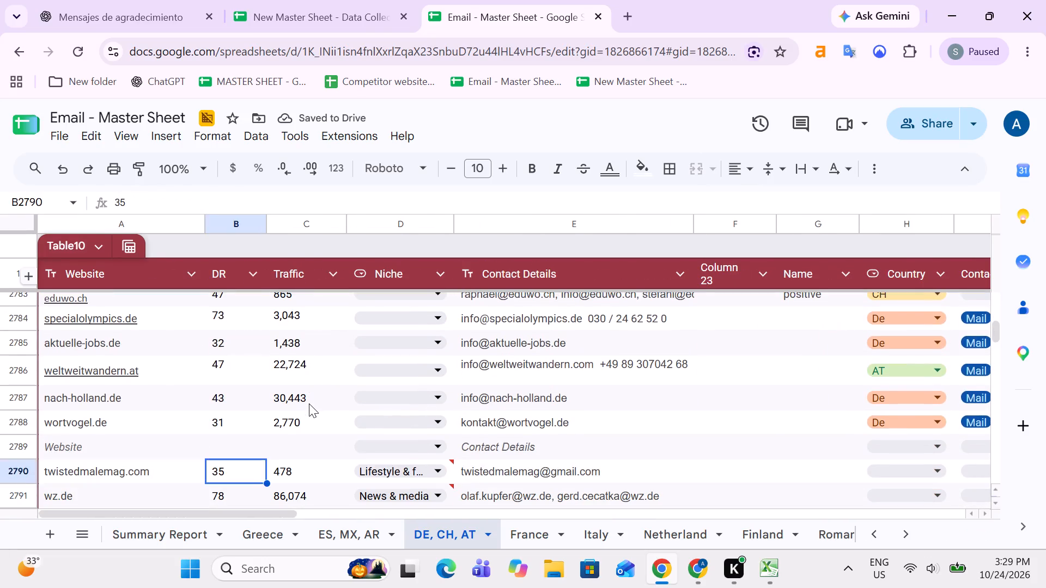
key("Right")
key("Left")
key("f")
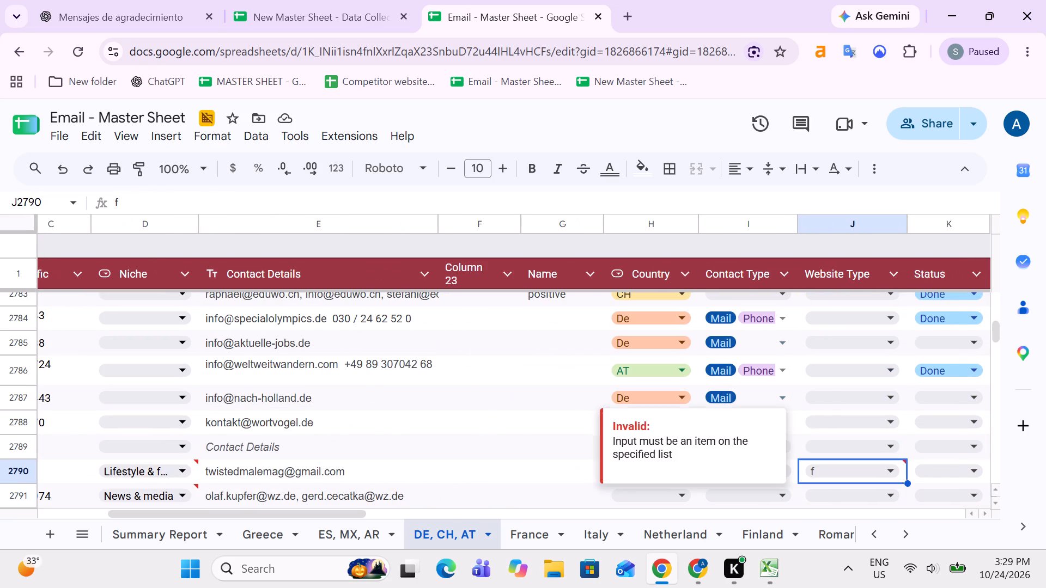
key("Down")
key("Return")
Copy twistedmalemag.com's Full List value to the Website Type of the last record, tessin-ferienwohnungen.com.
key("Up")
key("ctrl+c")
key("Left")
key("Left")
key("Left")
key("Left")
key("Left")
key("Left")
key("Left")
key("Left")
key("Left")
key("Left")
key("Left")
key("Left")
key("Left")
key("Left")
key("Left")
key("Left")
key("Left")
key("Left")
key("Left")
key("Left")
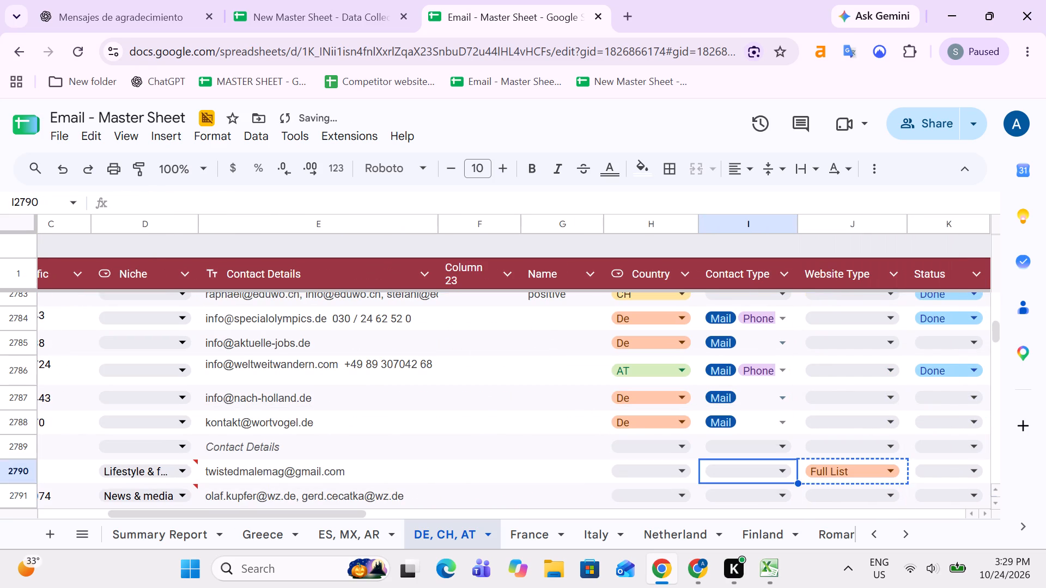
key("ctrl+Down")
key("Right")
key("Right")
key("Right")
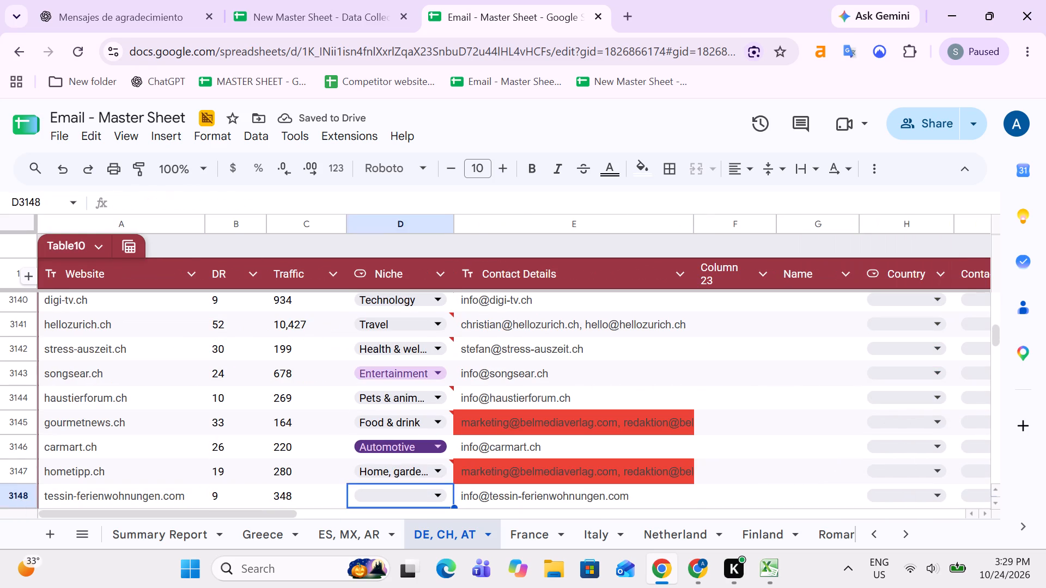
key("Right")
key("Right")
key("Right")
key("Right")
key("Right")
key("Right")
key("ctrl+v")
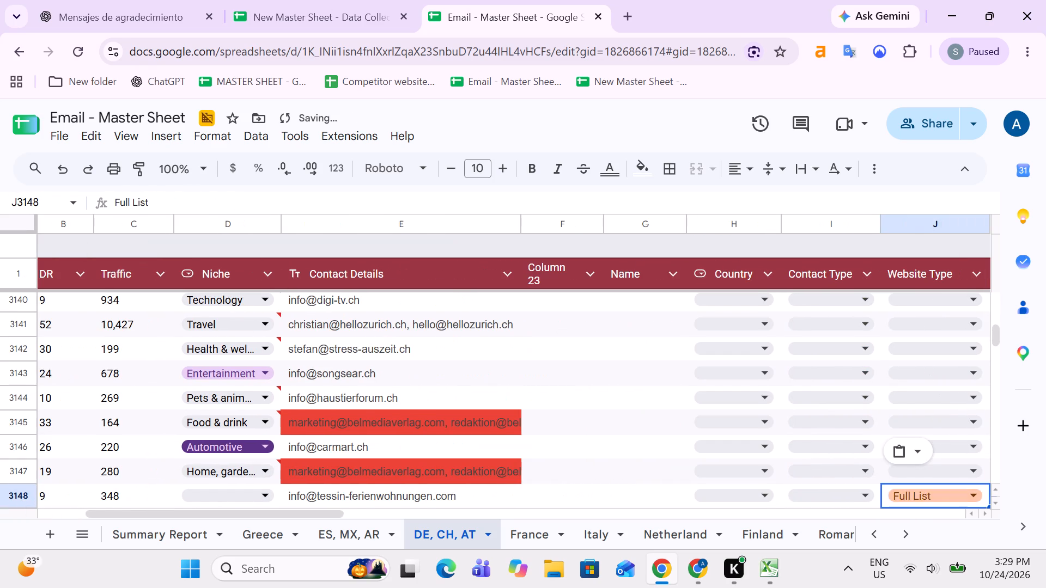
Fill the Website Type cells from row 2791 through row 3148 with Full List.
key("ctrl+shift+Up")
key("shift+Down")
key("ctrl+v")
Select the Website entries from twistedmalemag.com in row 2790 down to the last record to count them.
key("Down")
key("Left")
key("Left")
key("Left")
key("Left")
key("Left")
key("Left")
key("Left")
key("Left")
key("Left")
key("Left")
key("Left")
key("Left")
key("Left")
key("Left")
key("Left")
key("Left")
key("Left")
key("Left")
key("Left")
key("Left")
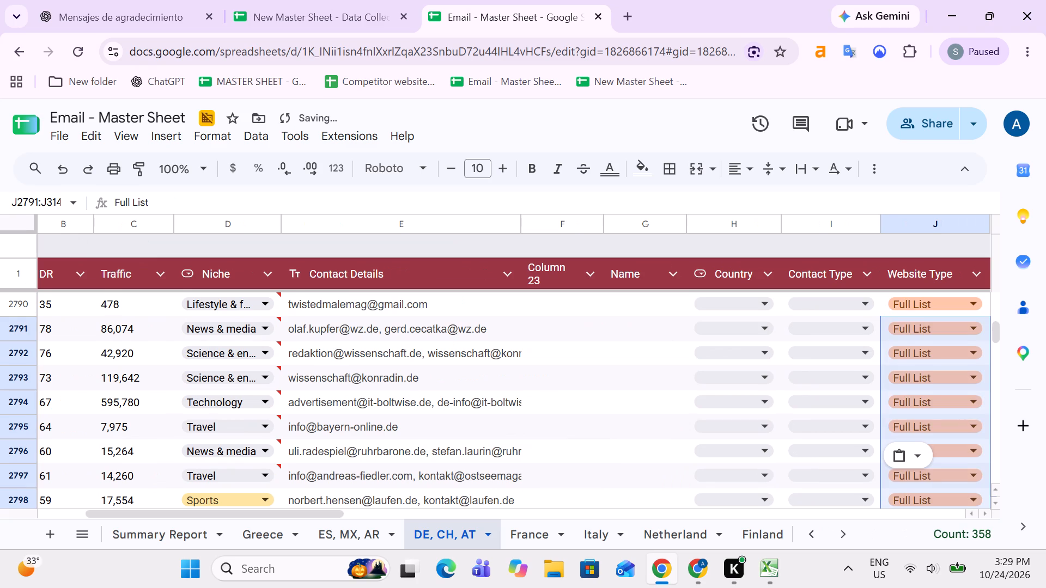
key("Up")
key("ctrl+Up")
key("Up")
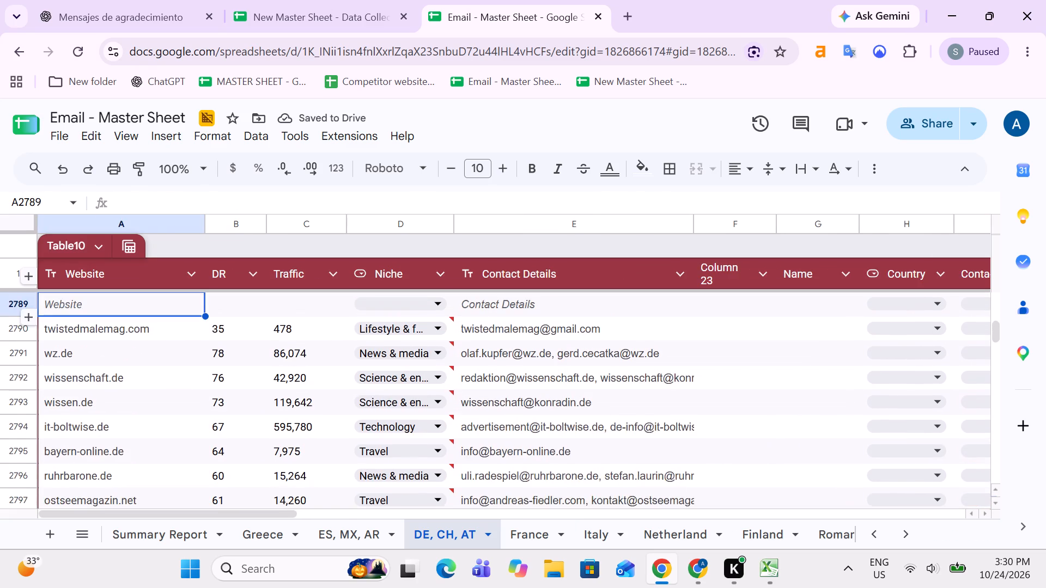
key("Up")
key("Down")
key("Down")
key("ctrl+shift+Down")
Switch to the Excel table and enter 359 as Germany's Reseller Data, finishing at Italy's Compititor Data cell.
key("alt+Tab")
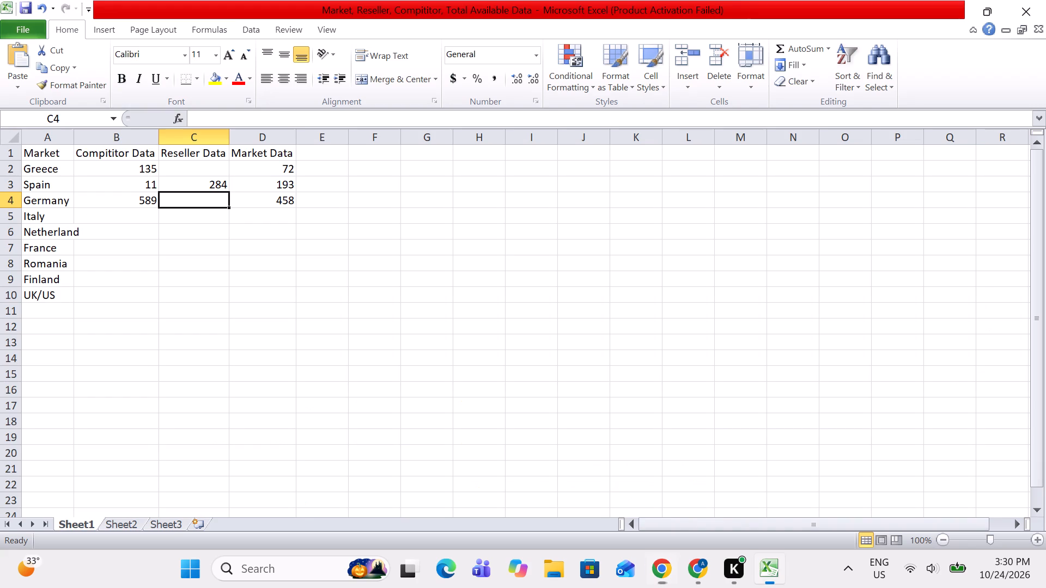
type("359")
key("Tab")
key("Right")
key("Left")
key("Left")
key("Left")
key("Left")
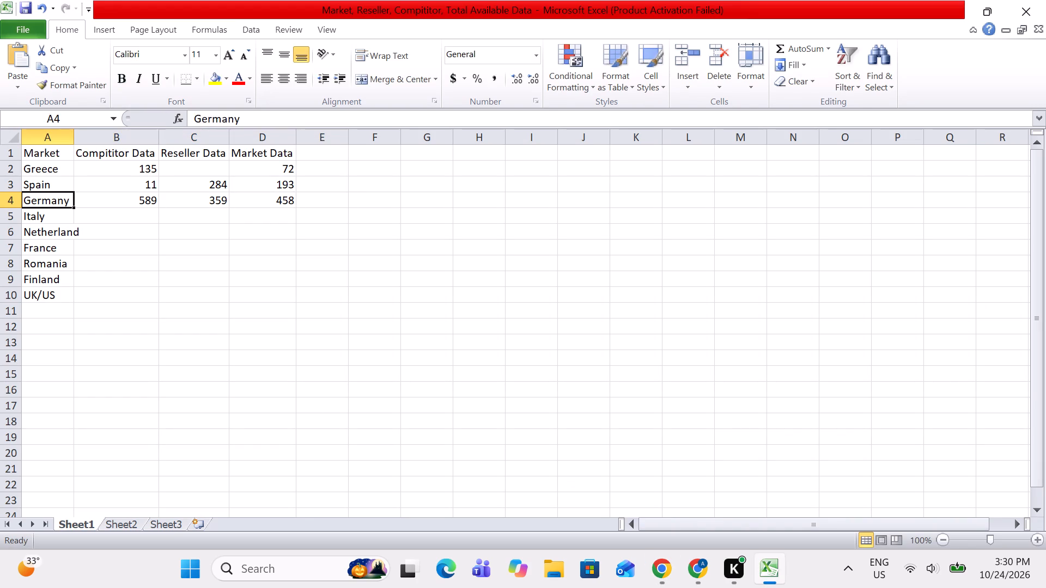
key("Down")
key("Right")
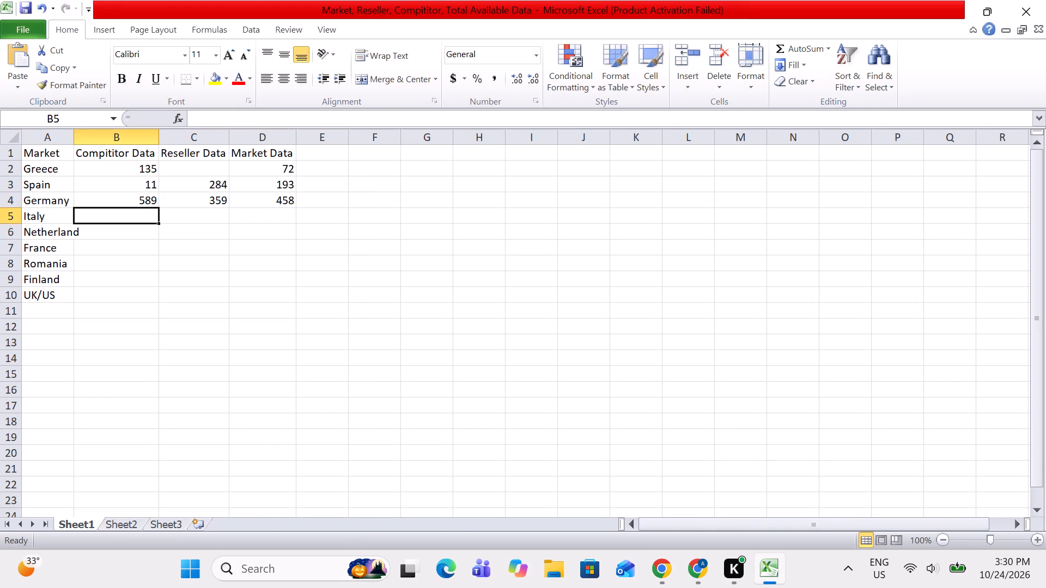
Switch back to Email - Master Sheet in Chrome, open the France sheet and create a filter view for Table4.
key("alt+Tab")
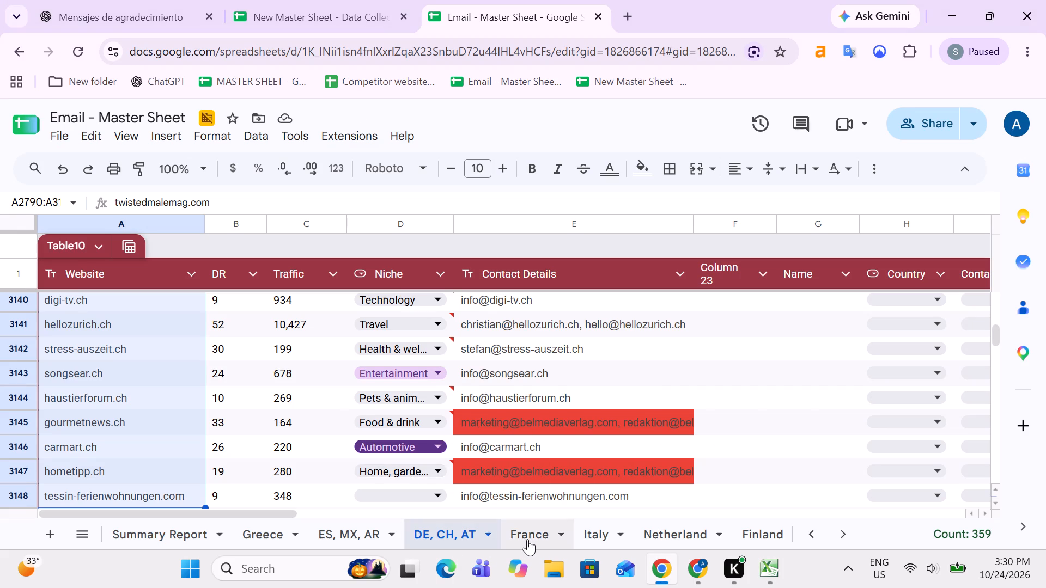
left_click(525, 534)
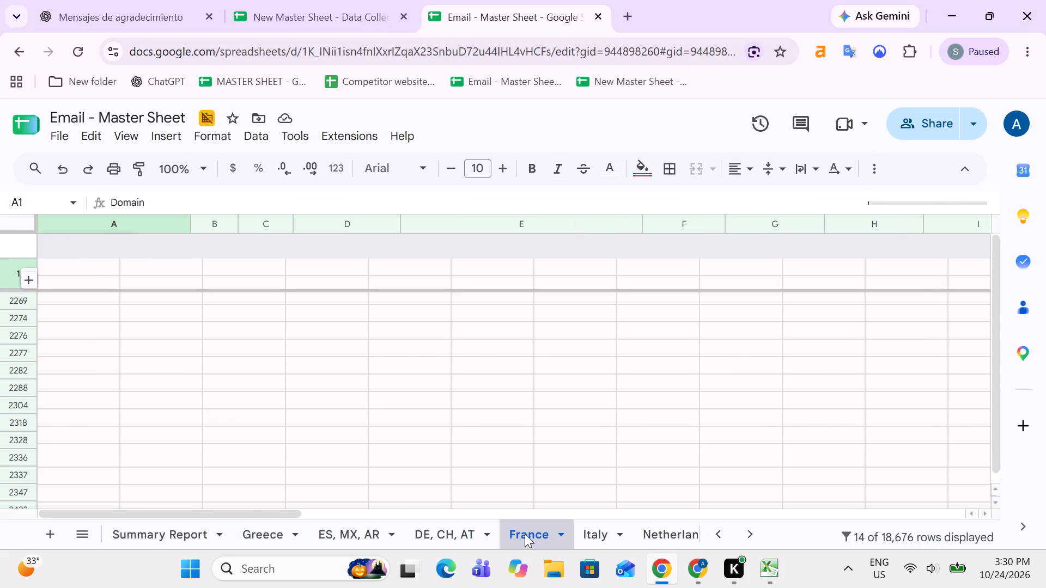
left_click(564, 403)
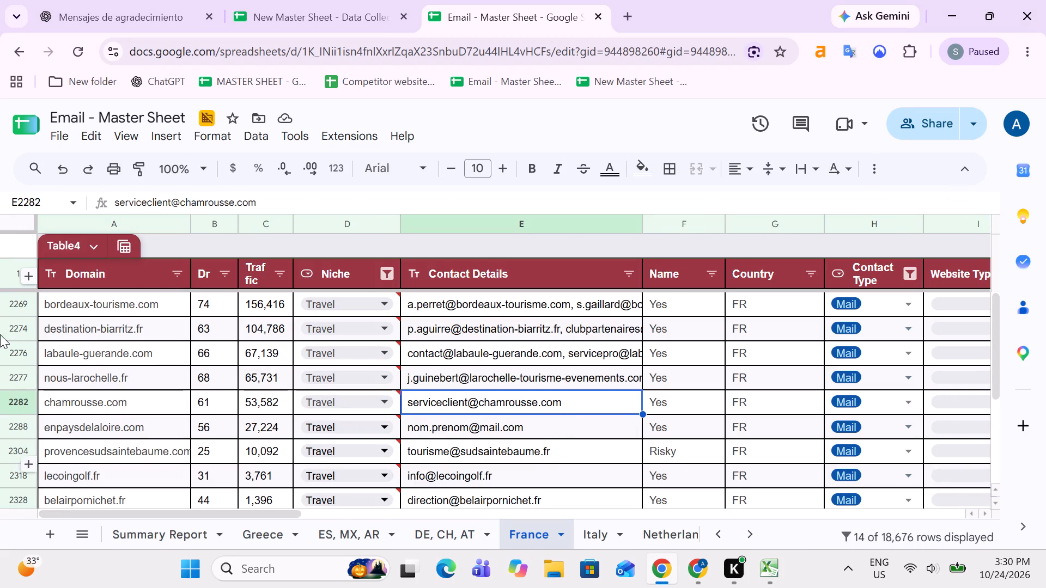
left_click(121, 244)
left_click(160, 297)
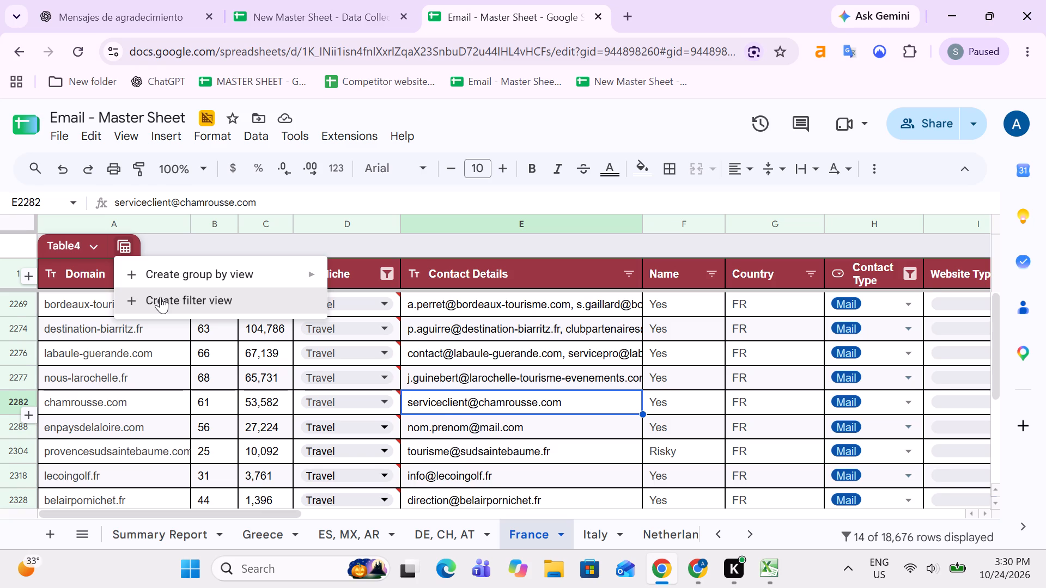
left_click(615, 348)
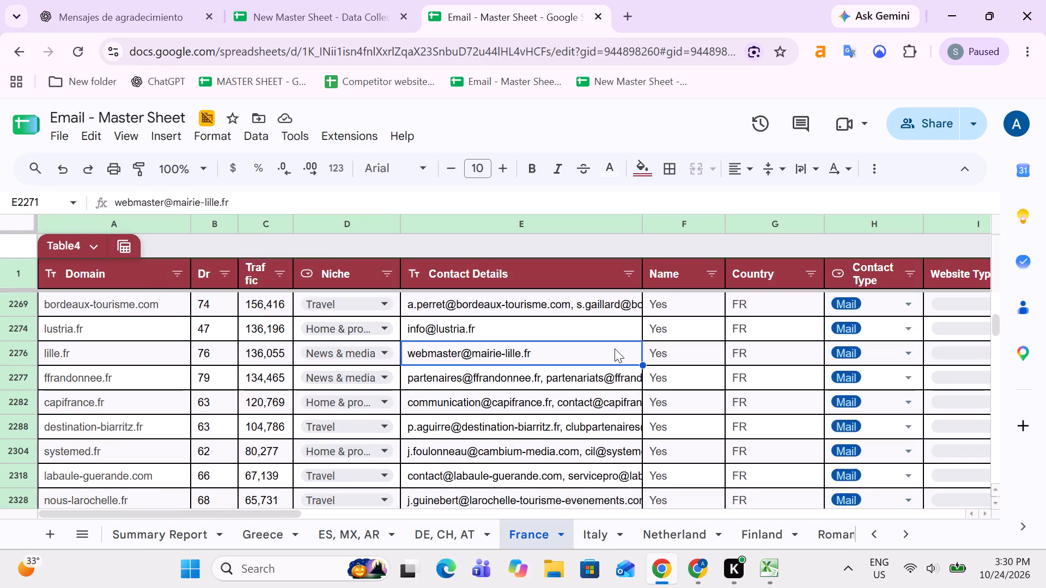
Filter the France table's Compititor column to show only All Other Market Sheet records.
key("Right")
key("Right")
key("Right")
key("Right")
key("Right")
key("Right")
key("Right")
key("Right")
key("Right")
key("Right")
key("Right")
key("Right")
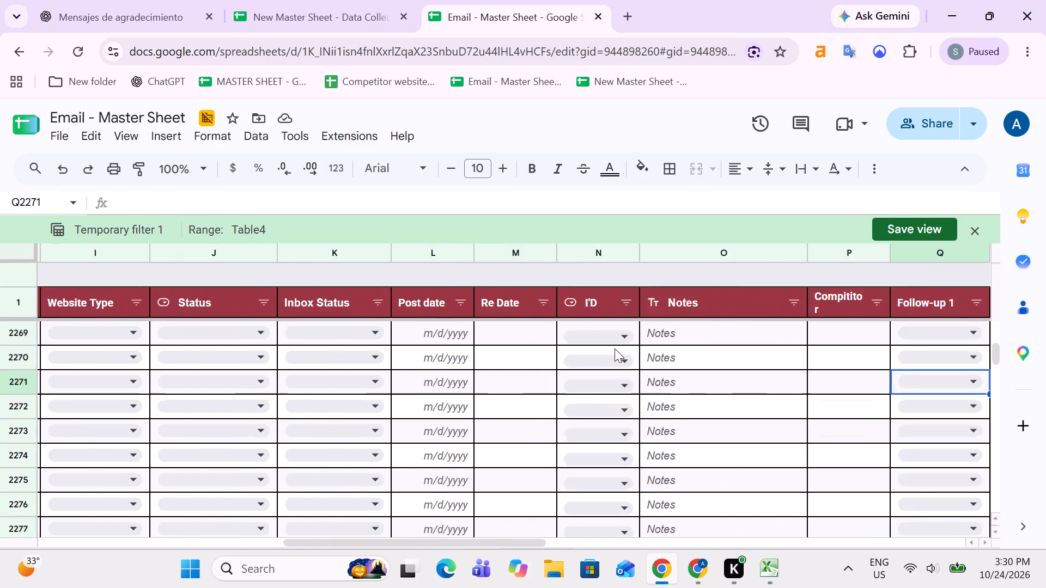
key("Right")
key("Right")
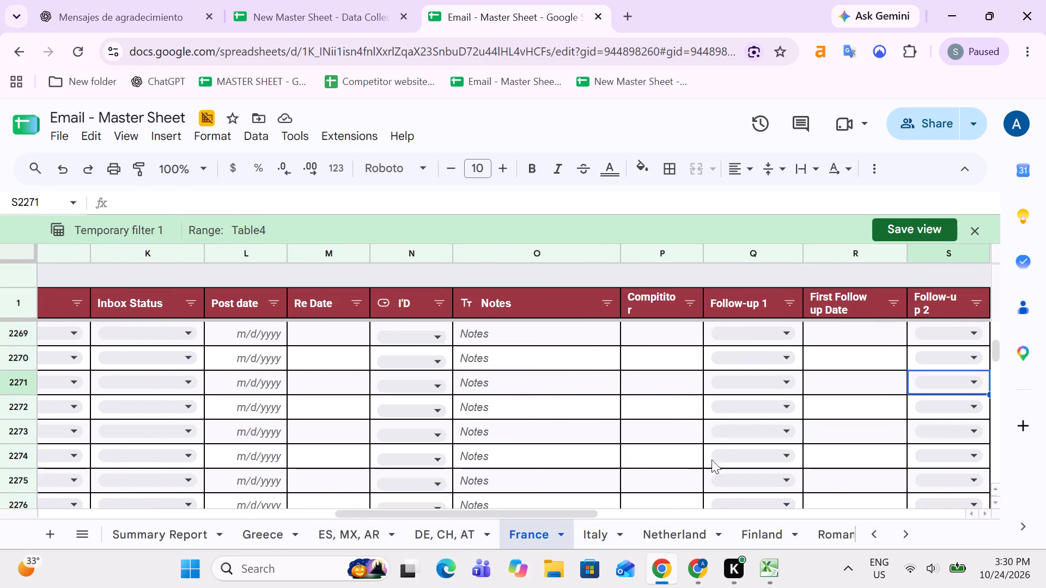
left_click(690, 306)
scroll(601, 389, "down", 6)
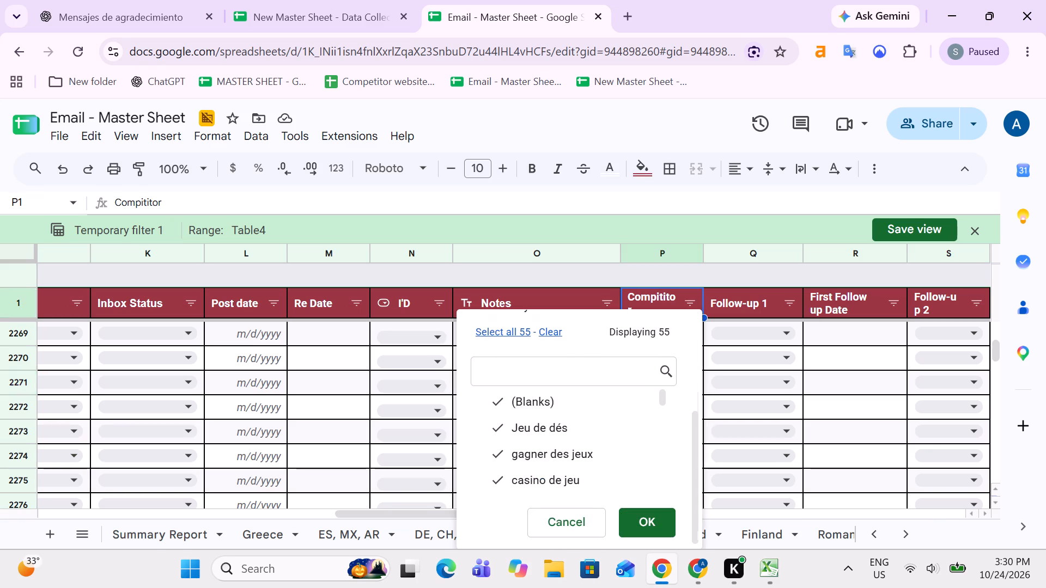
left_click(556, 332)
left_click(561, 377)
type("all")
left_click(567, 402)
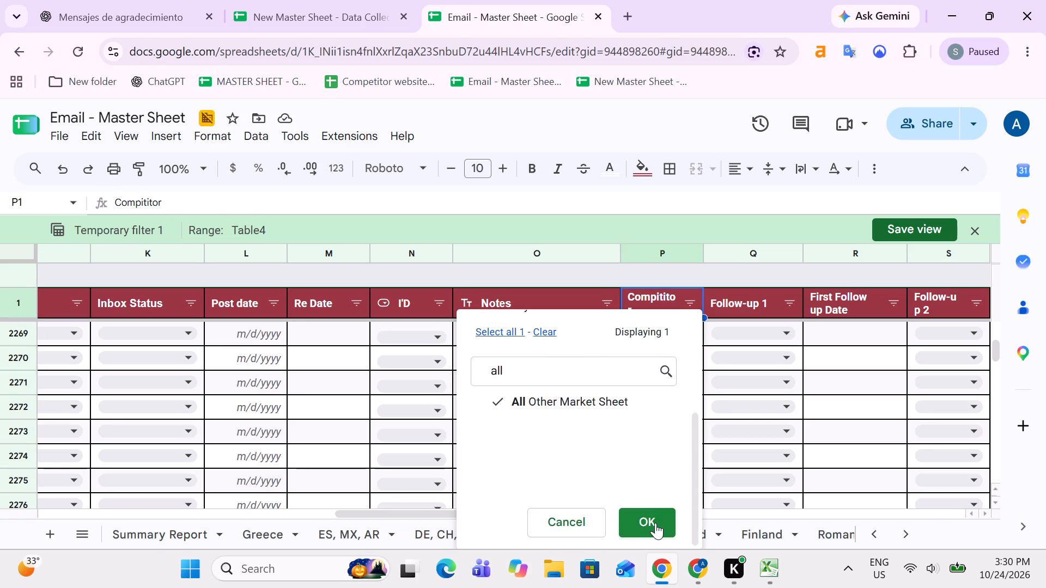
left_click(655, 523)
Select the filtered Domain entries from ictjournal.ch in row 2443 down to the last record to count them.
key("Up")
key("Down")
key("Up")
key("Down")
key("Left")
key("Left")
key("Left")
key("Left")
key("Left")
key("Left")
key("Left")
key("Left")
key("Left")
key("Left")
key("Left")
key("Left")
key("Left")
key("Left")
key("Left")
key("Left")
key("Left")
key("Left")
key("Left")
key("Left")
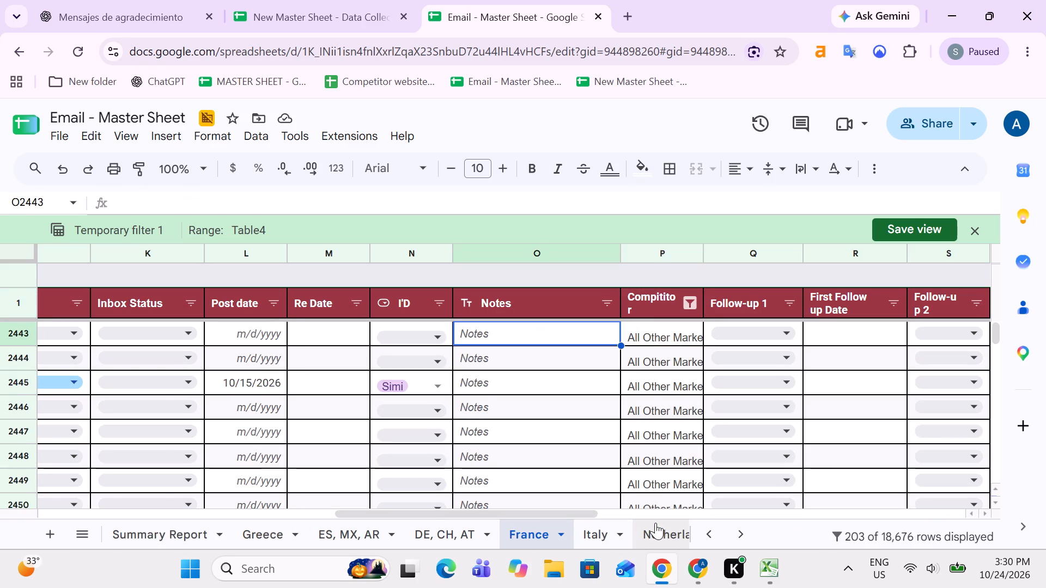
key("Up")
key("Down")
key("ctrl+shift+Down")
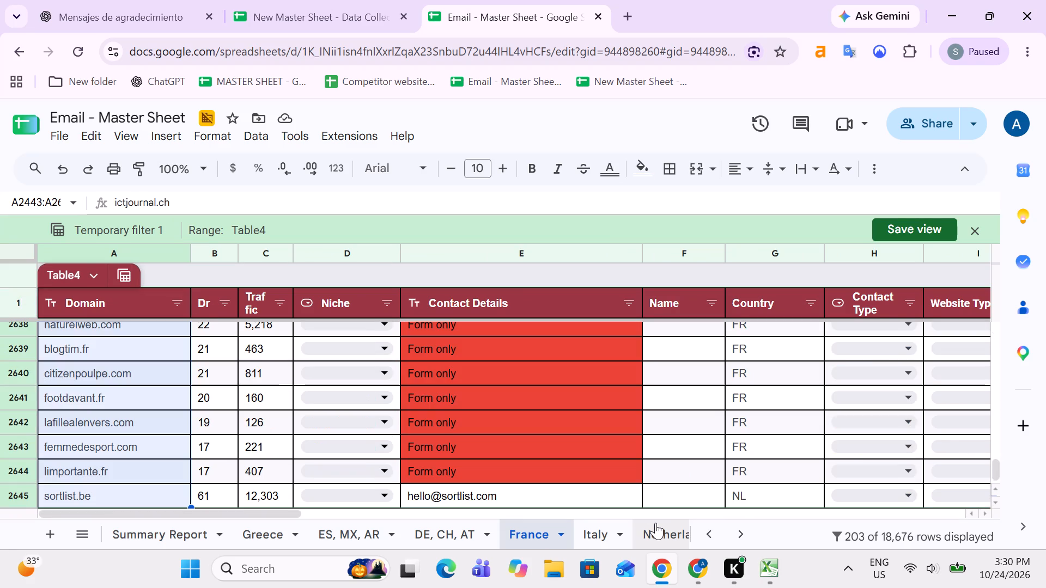
Switch to the Excel table and enter 203 in Italy's Market Data cell.
key("alt+Tab")
key("Right")
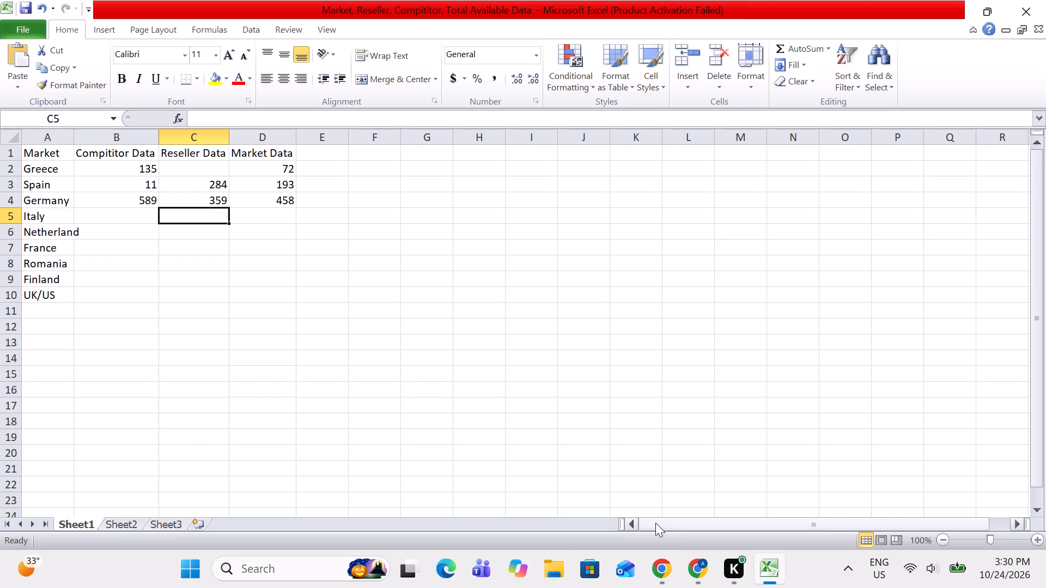
key("Left")
key("Right")
key("Right")
type("203")
key("Right")
key("Left")
key("Left")
Switch back to Email - Master Sheet in Chrome and filter France's Compititor column to only Compititor Sheet.
key("alt+Tab")
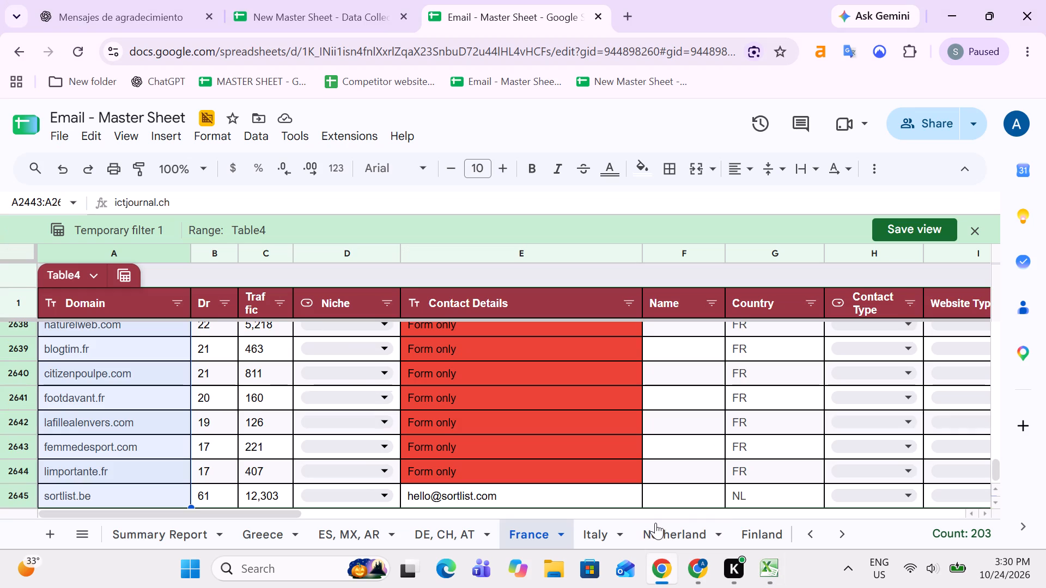
key("Up")
key("Down")
key("Right")
key("Right")
key("Right")
key("Right")
key("Right")
key("Right")
key("Right")
key("Right")
key("Right")
key("Right")
key("Right")
key("Right")
key("Right")
key("Right")
key("Right")
key("Right")
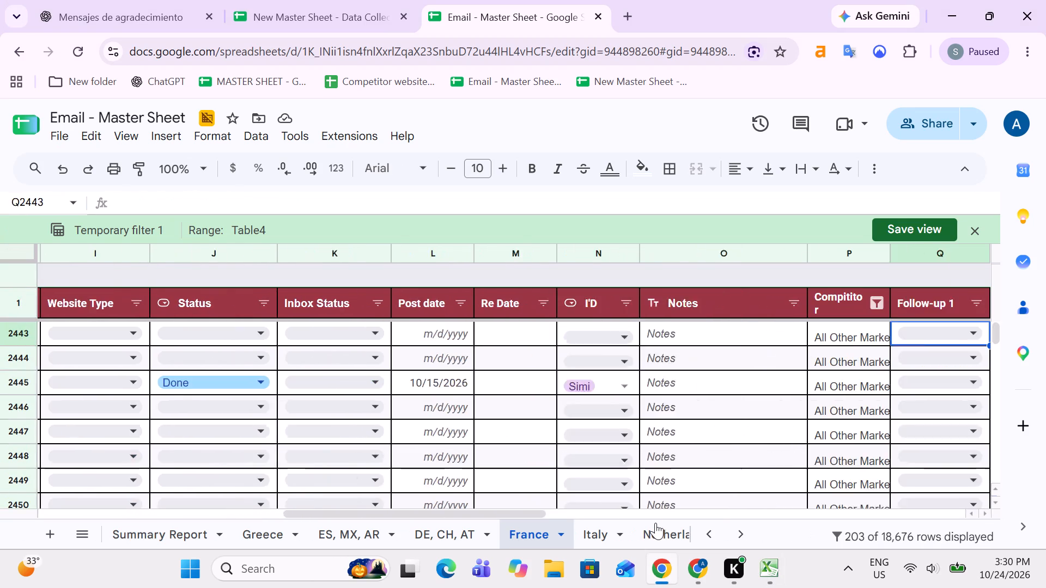
key("Right")
key("Right")
left_click(686, 304)
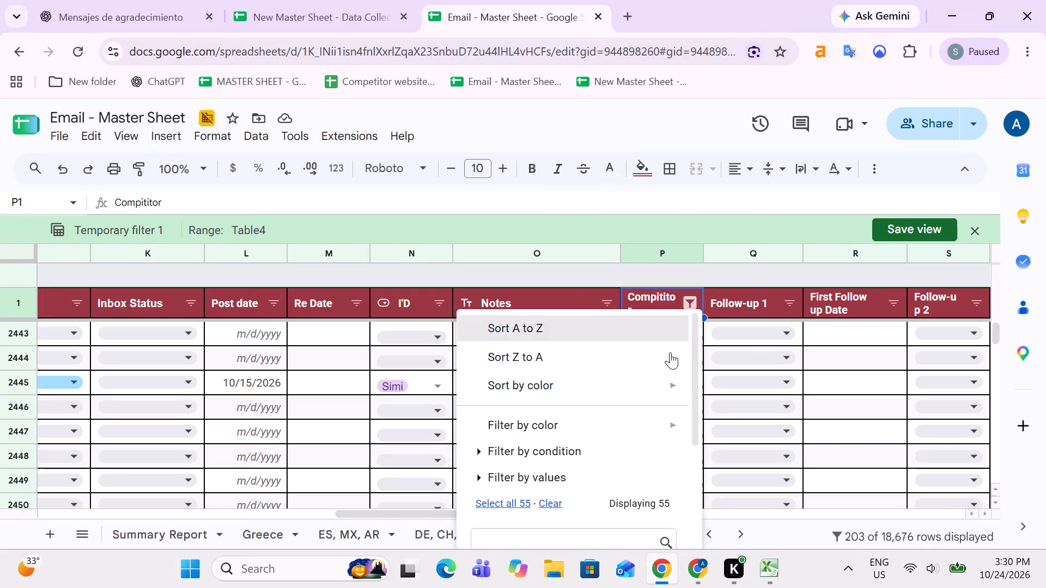
scroll(580, 405, "down", 5)
left_click(552, 336)
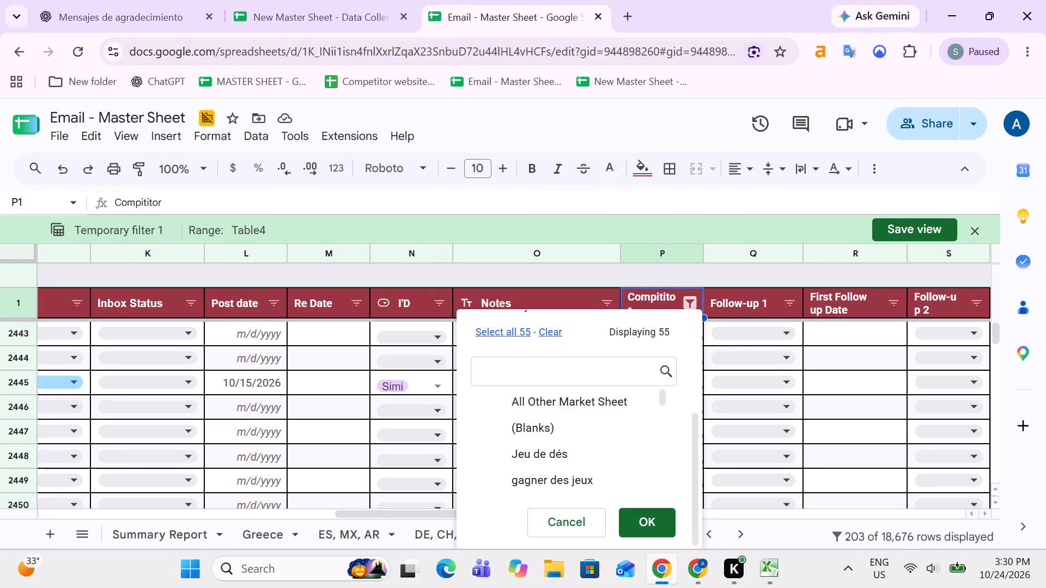
left_click(555, 373)
key("c")
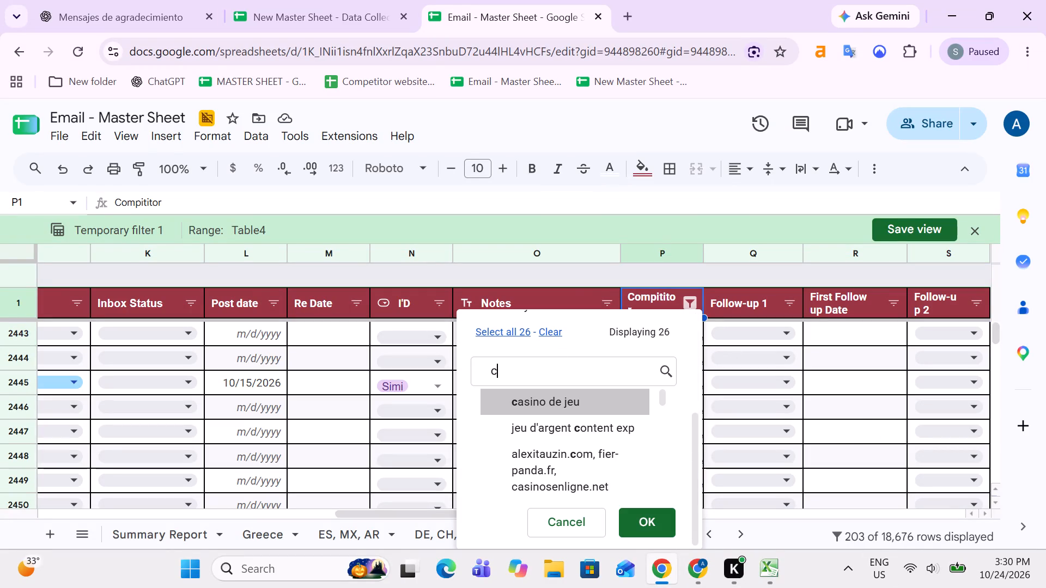
key("p")
key("BackSpace")
type("om")
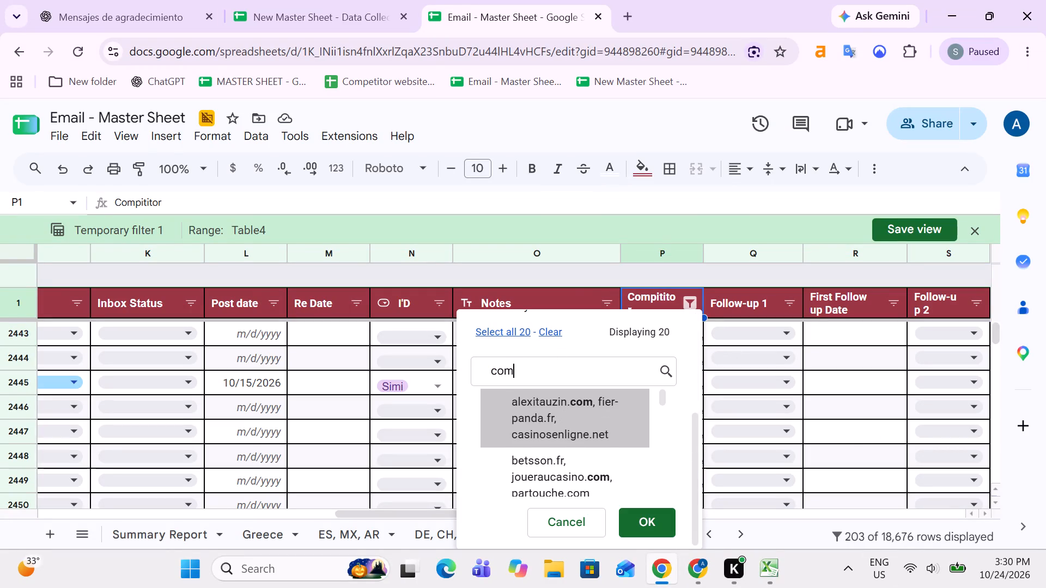
key("p")
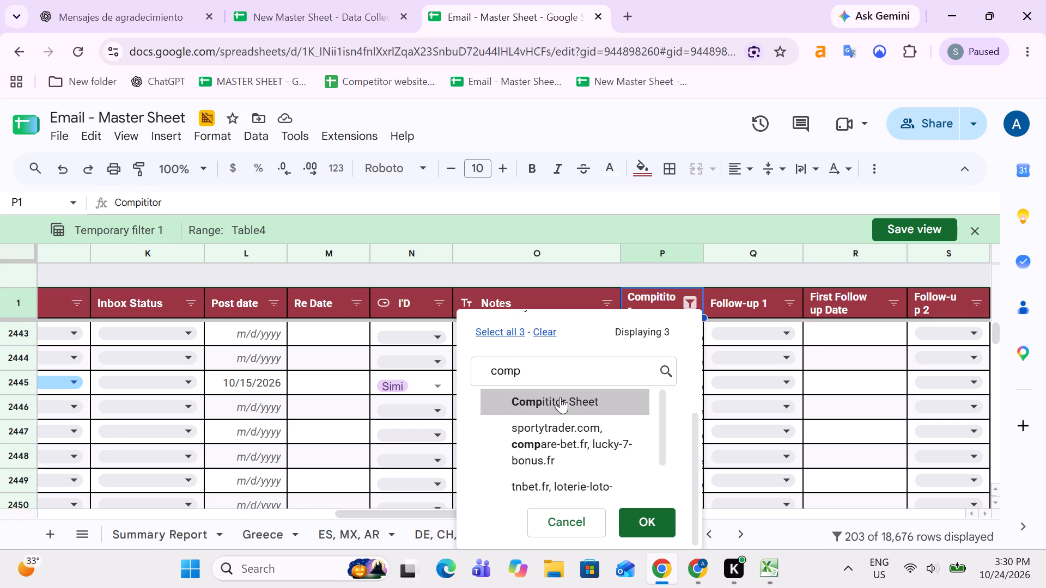
left_click(562, 399)
left_click(646, 516)
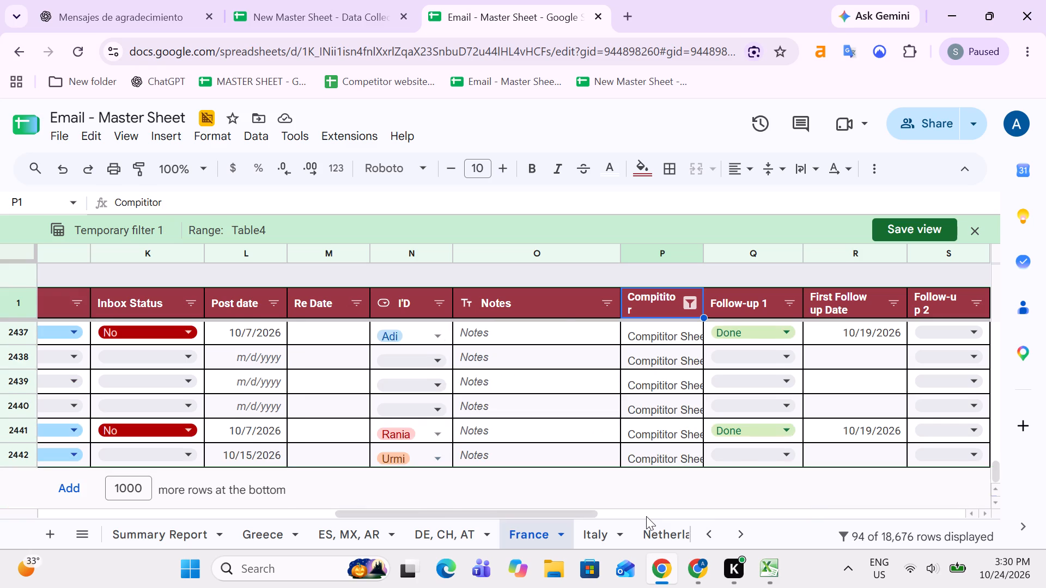
Select and copy the filtered Domain entries from letelegramme.fr in row 2349 down to the last record to count them.
key("Up")
key("Down")
key("Up")
key("Down")
key("Left")
key("Left")
key("Left")
key("Left")
key("Left")
key("Left")
key("Left")
key("Left")
key("Left")
key("Left")
key("Left")
key("Left")
key("Left")
key("Left")
key("Left")
key("Left")
key("Left")
key("Left")
key("Left")
key("Left")
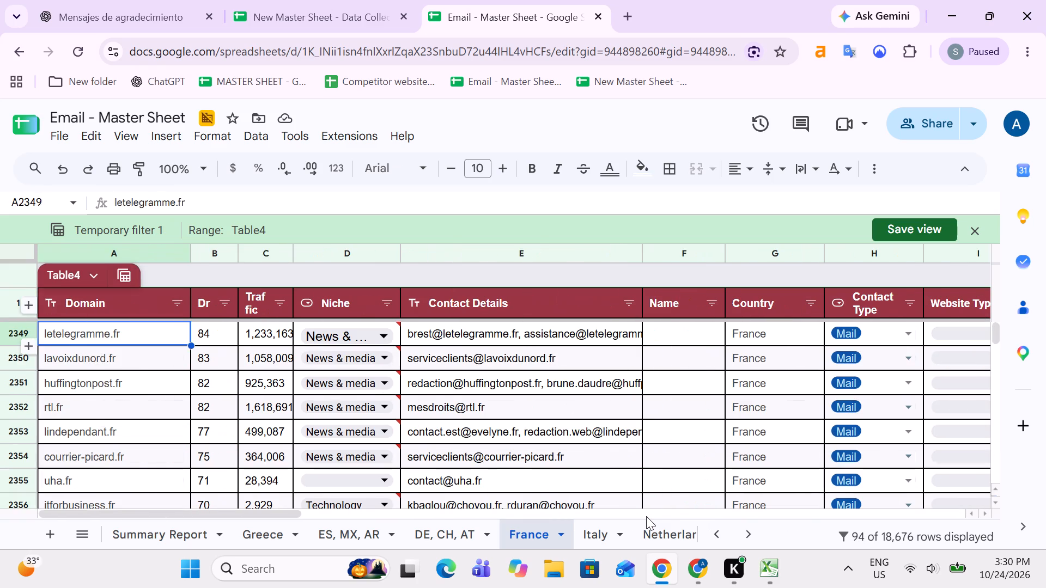
key("Up")
key("Up")
key("Down")
key("Up")
key("Down")
key("ctrl+shift+Down")
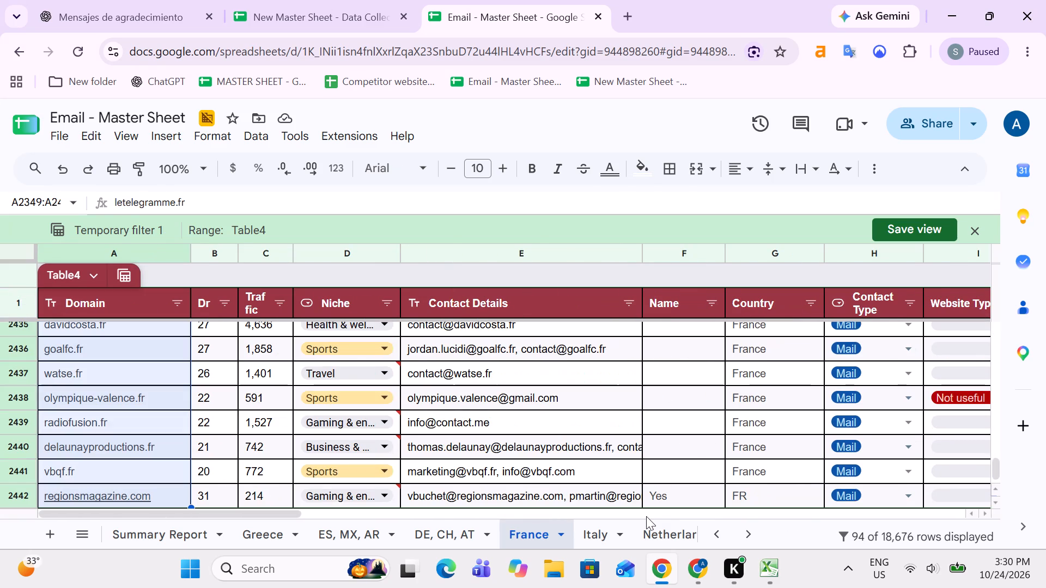
key("ctrl+c")
Switch to the Excel table and copy Italy's Market Data value 203 into France's Market Data cell.
key("alt+Tab")
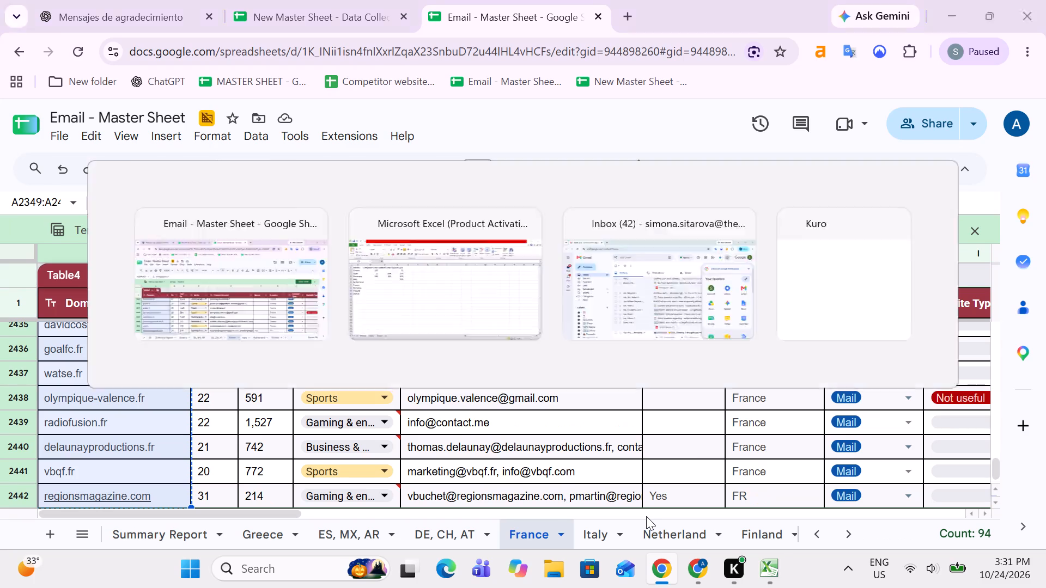
key("Right")
key("Left")
key("Right")
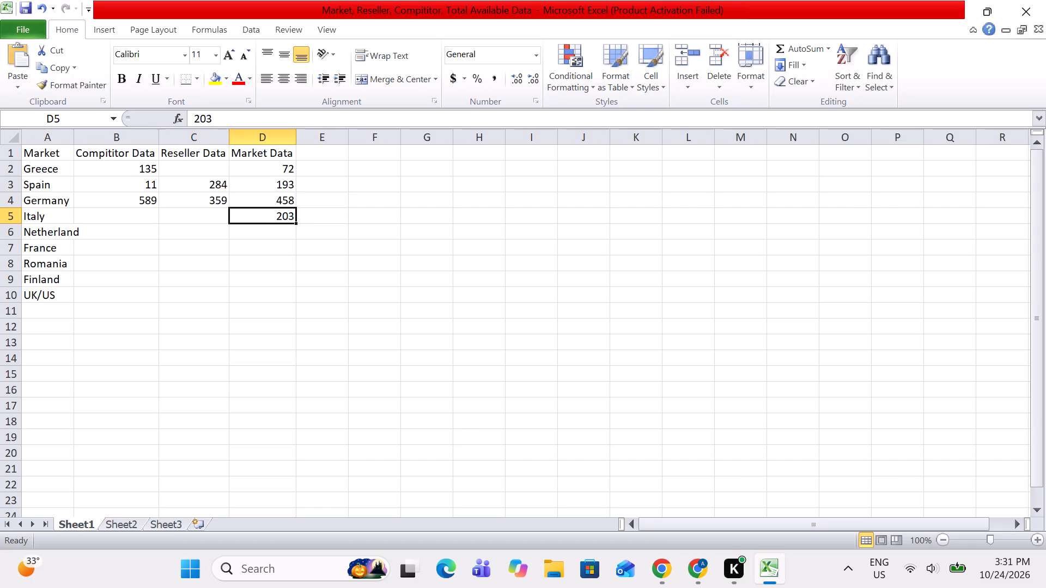
key("ctrl+c")
key("Down")
key("Down")
key("Left")
key("Left")
key("Left")
key("Right")
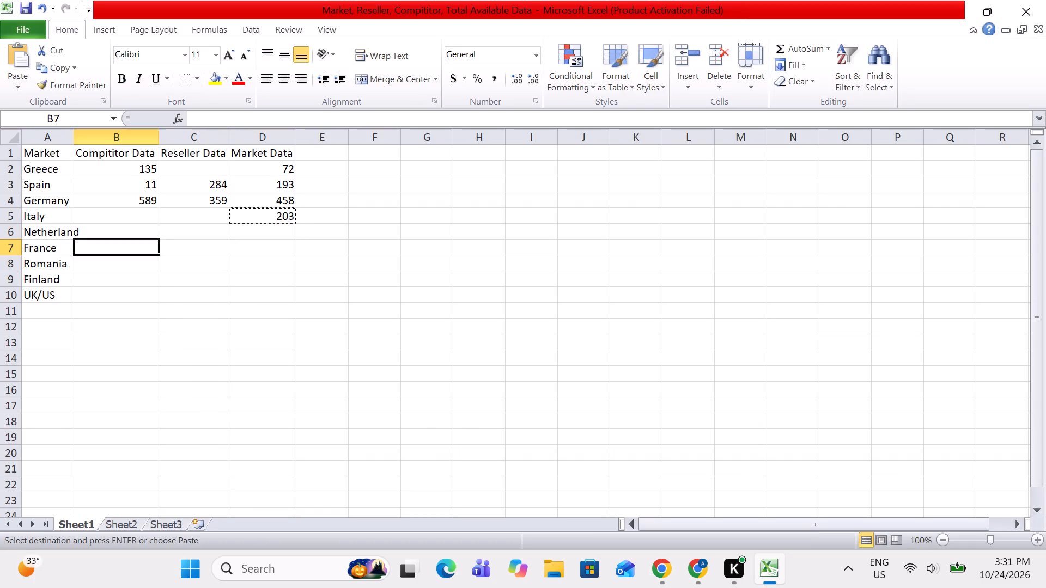
key("Right")
key("Right")
key("ctrl+v")
key("Left")
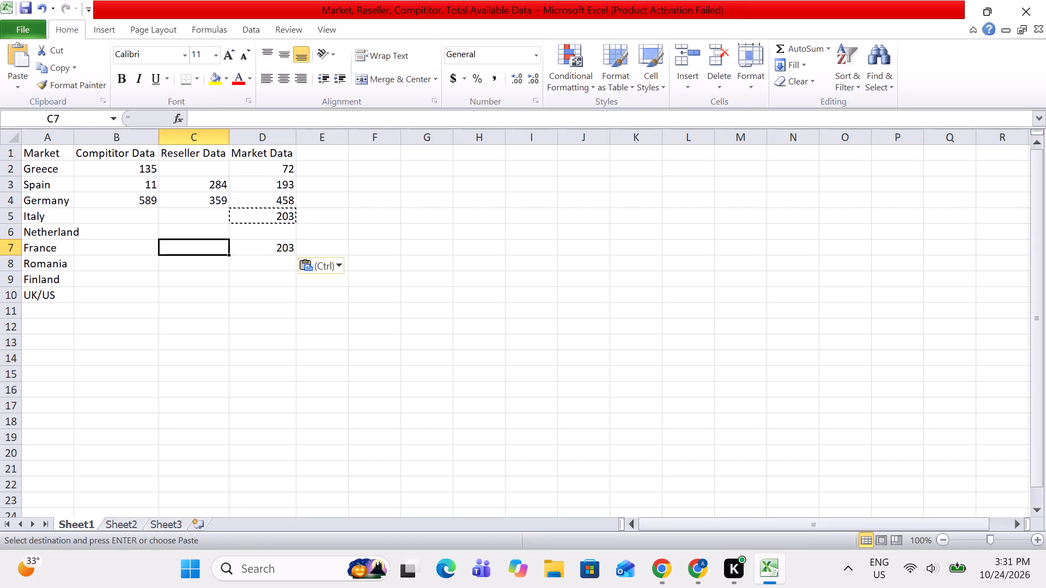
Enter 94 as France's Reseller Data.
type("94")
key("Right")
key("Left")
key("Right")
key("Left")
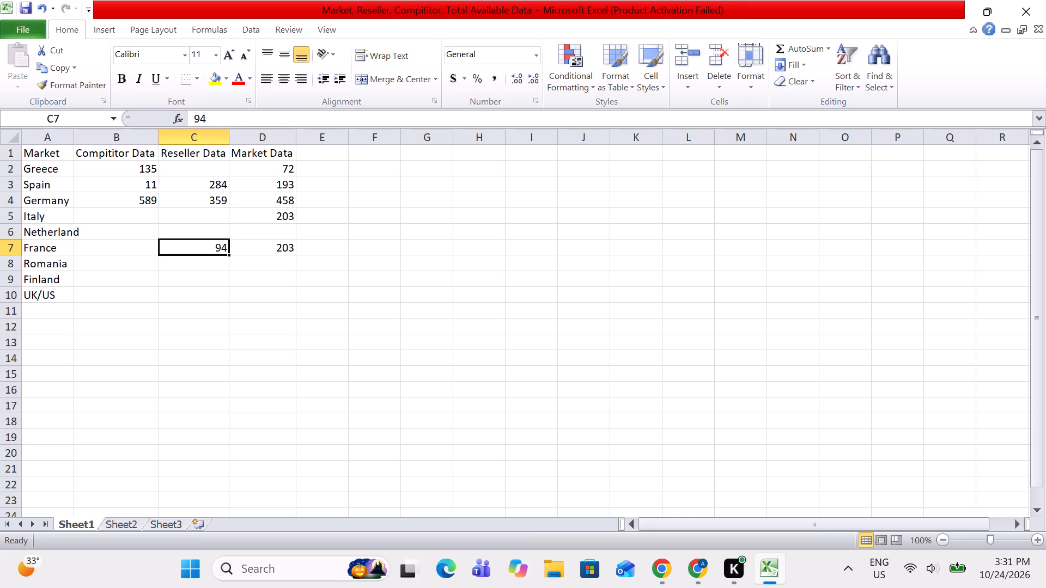
Enter 94 as France's Compititor Data and clear France's Reseller Data cell.
key("Left")
type("94")
key("Right")
key("BackSpace")
key("Right")
key("Left")
Switch to Email - Master Sheet and reset the France sheet's Compititor filter to include all values.
key("alt+Tab")
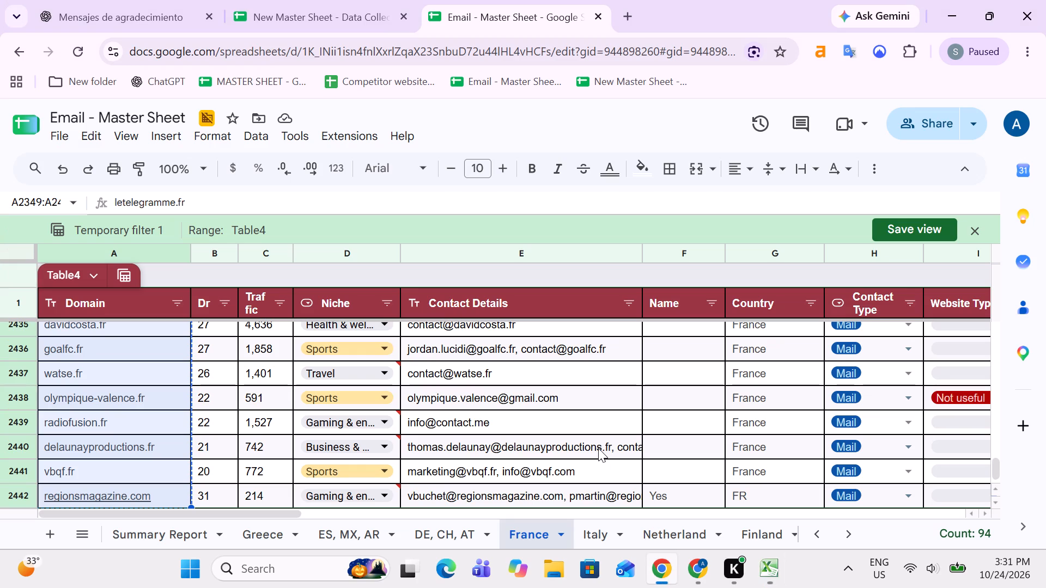
key("Up")
key("Down")
key("Up")
key("Down")
key("Right")
key("Right")
key("Right")
key("Right")
key("Right")
key("Right")
key("Right")
key("Right")
key("Right")
key("Right")
key("Right")
key("Right")
key("Right")
key("Right")
key("Right")
key("Right")
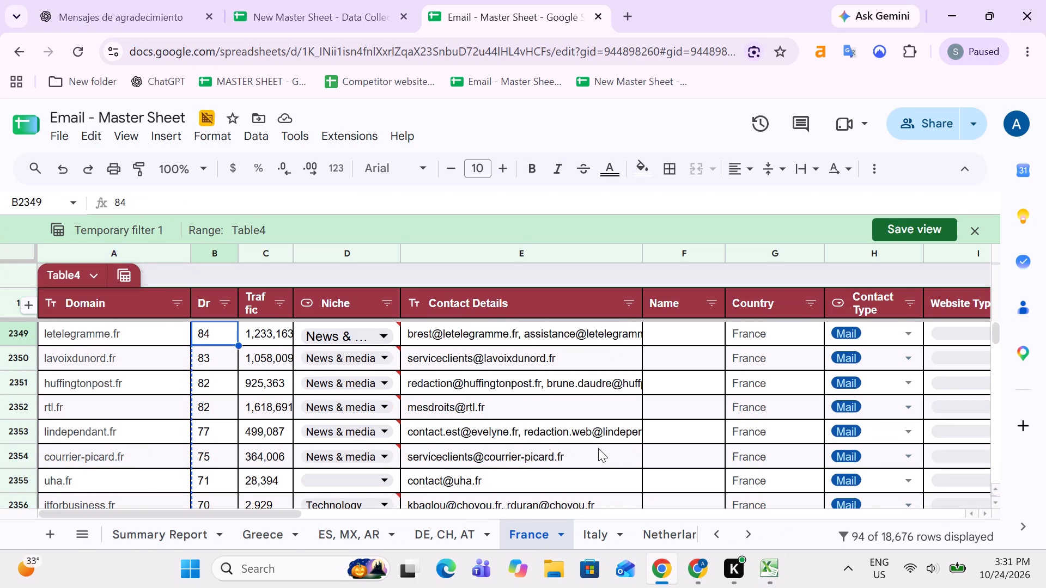
scroll(598, 448, "up", 1)
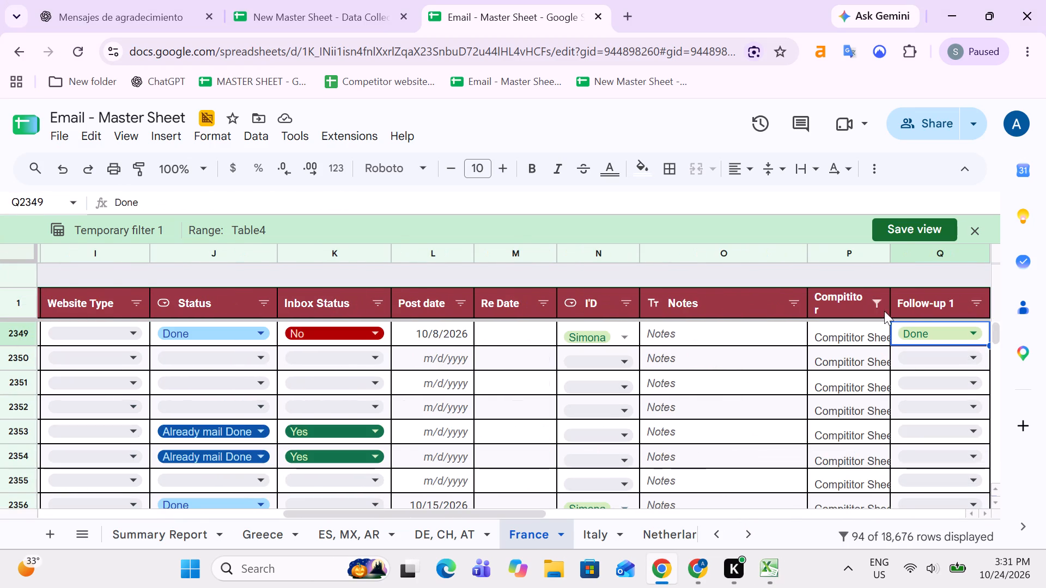
left_click(875, 301)
scroll(784, 414, "down", 4)
left_click(682, 329)
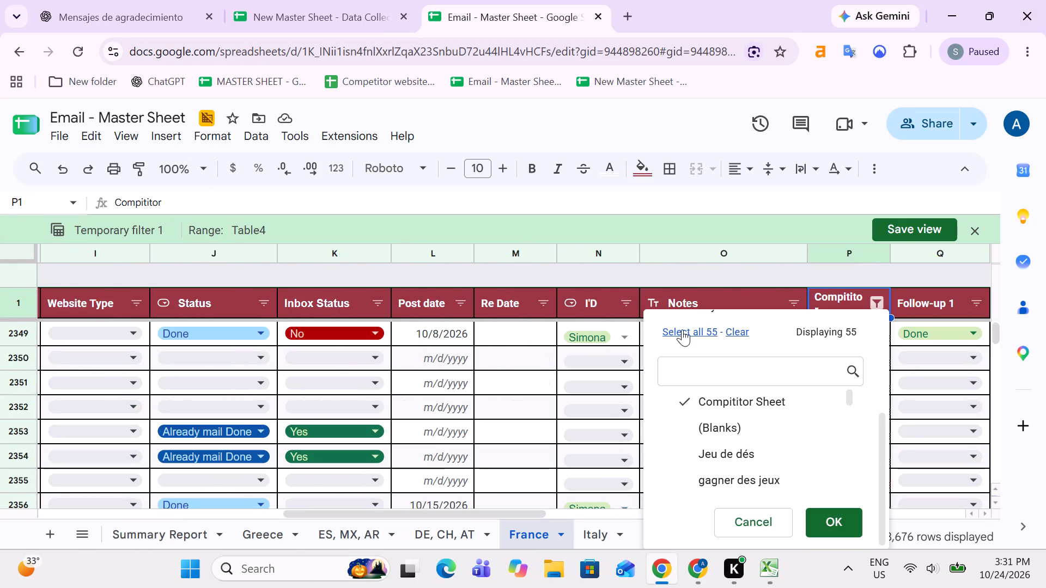
left_click(838, 520)
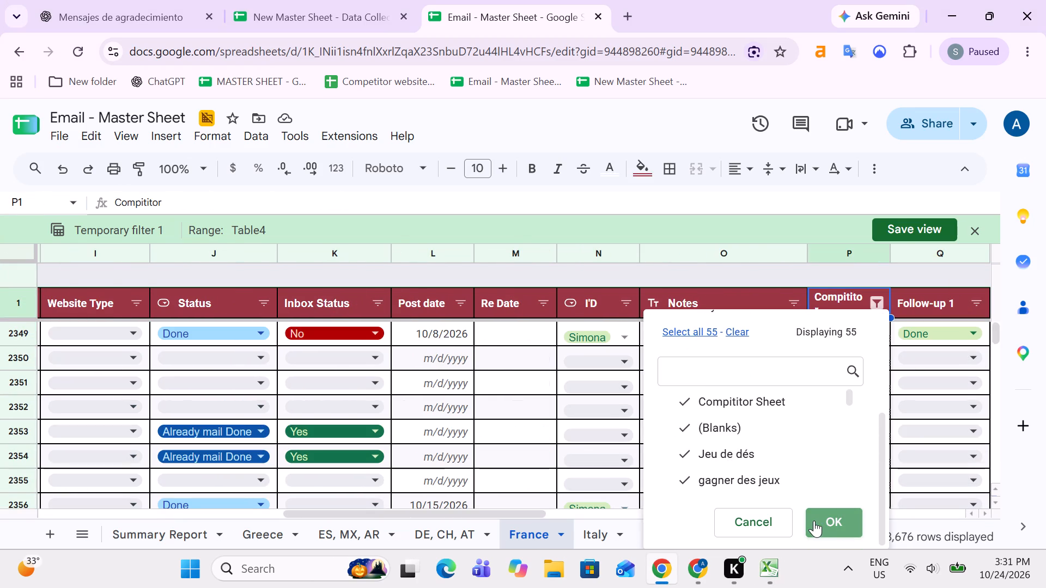
Examine the France sheet's columns from Domain through Notes to see how the records are classified.
left_click(794, 438)
key("Left")
key("Left")
key("Left")
key("Left")
key("Left")
key("Left")
key("Left")
key("Left")
key("Left")
key("Left")
key("Left")
key("Left")
key("Left")
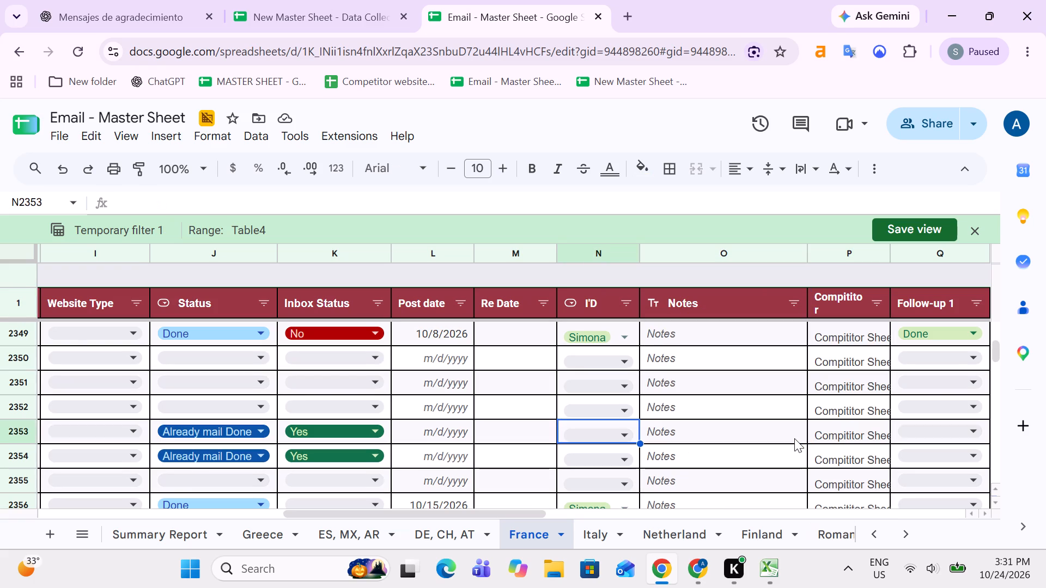
key("Right")
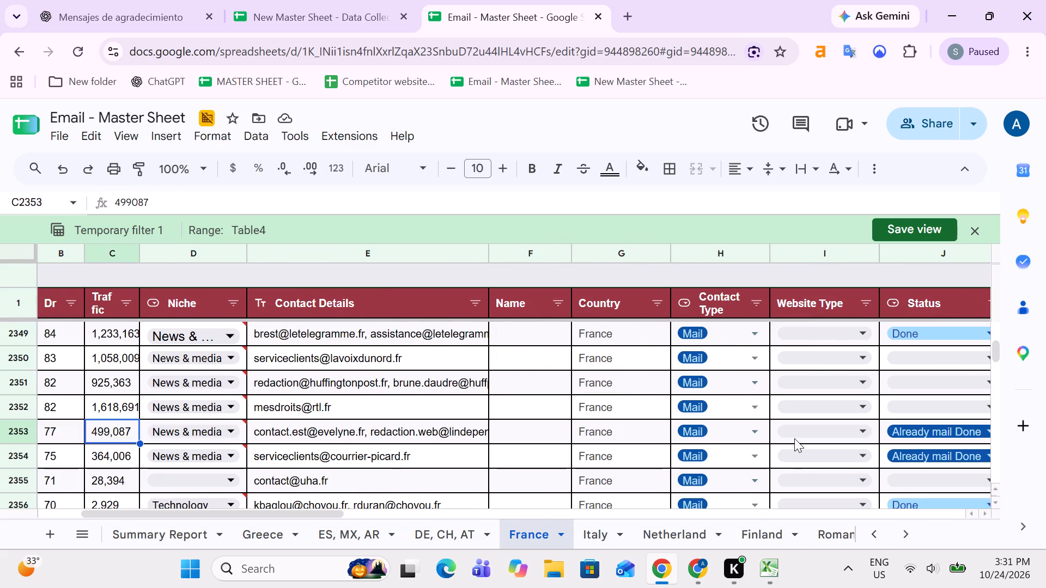
key("Right")
key("Right")
key("Left")
key("Left")
key("Left")
key("Left")
key("Left")
key("Left")
key("Left")
key("Left")
key("Left")
key("Left")
key("Left")
key("Left")
key("Left")
key("Left")
key("Left")
key("Left")
key("Right")
key("Right")
key("Right")
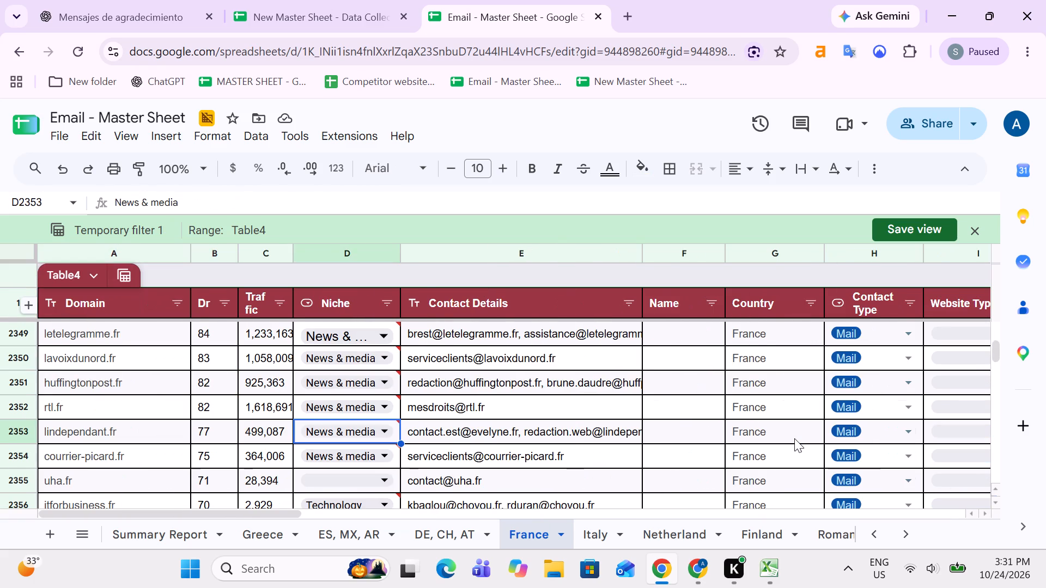
key("Right")
key("Right")
key("Right")
key("Right")
key("Right")
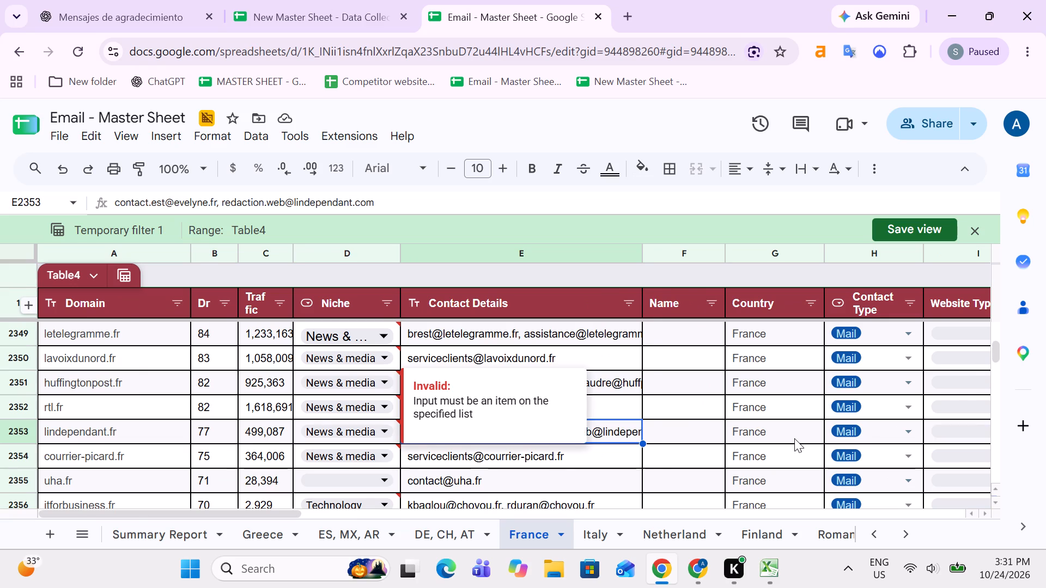
key("Right")
key("Right")
key("Right")
key("Left")
key("Left")
key("Left")
key("Left")
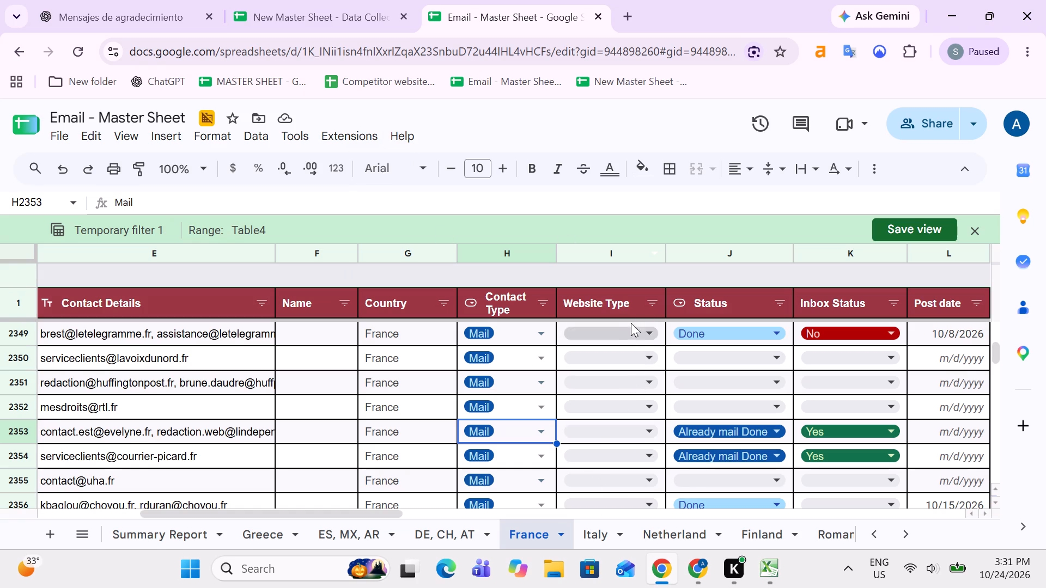
Filter the France sheet's Website Type column to show only Full List records.
left_click(655, 304)
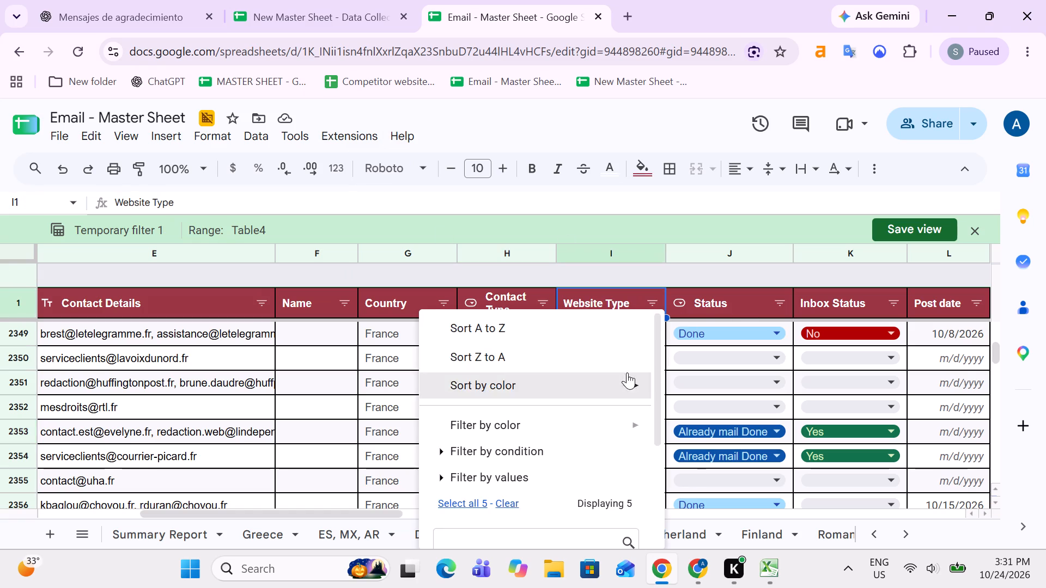
scroll(594, 377, "down", 4)
scroll(516, 412, "down", 2)
left_click(509, 326)
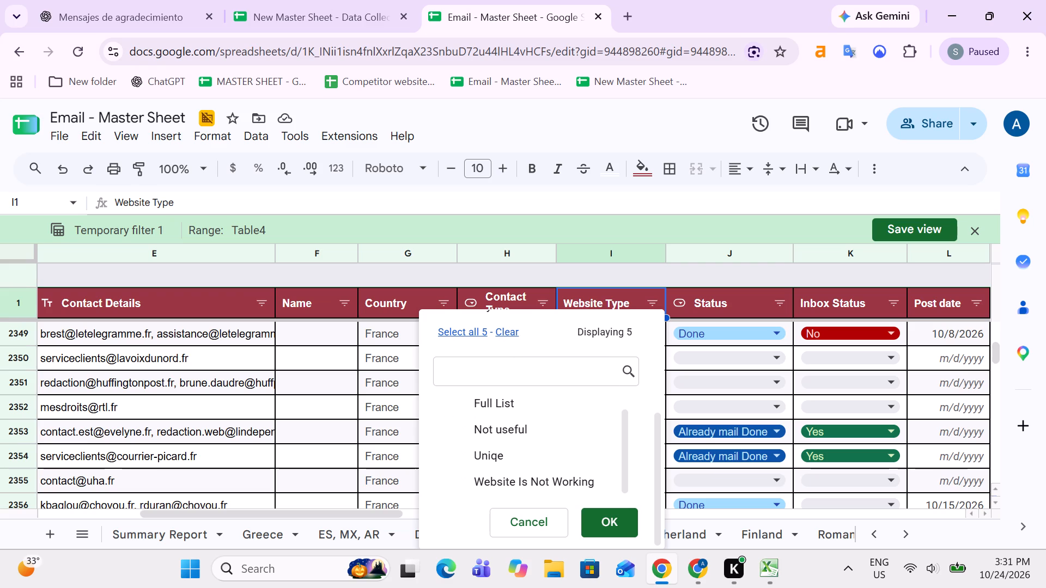
left_click(505, 407)
left_click(599, 511)
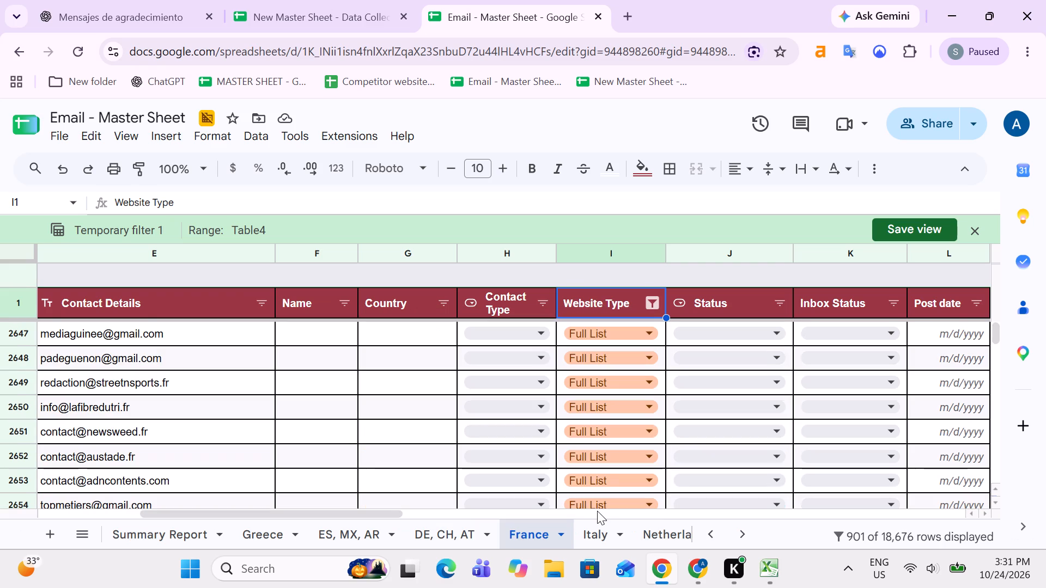
Select the filtered Domain entries from mediaguinee.com in row 2647 down to the last record to count them.
key("Up")
key("Down")
key("Up")
key("Down")
key("Left")
key("Left")
key("Left")
key("Left")
key("Left")
key("Left")
key("Left")
key("Left")
key("Left")
key("Left")
key("Left")
key("Left")
key("Left")
key("Left")
key("Left")
key("Left")
key("Left")
key("Left")
key("Left")
key("Left")
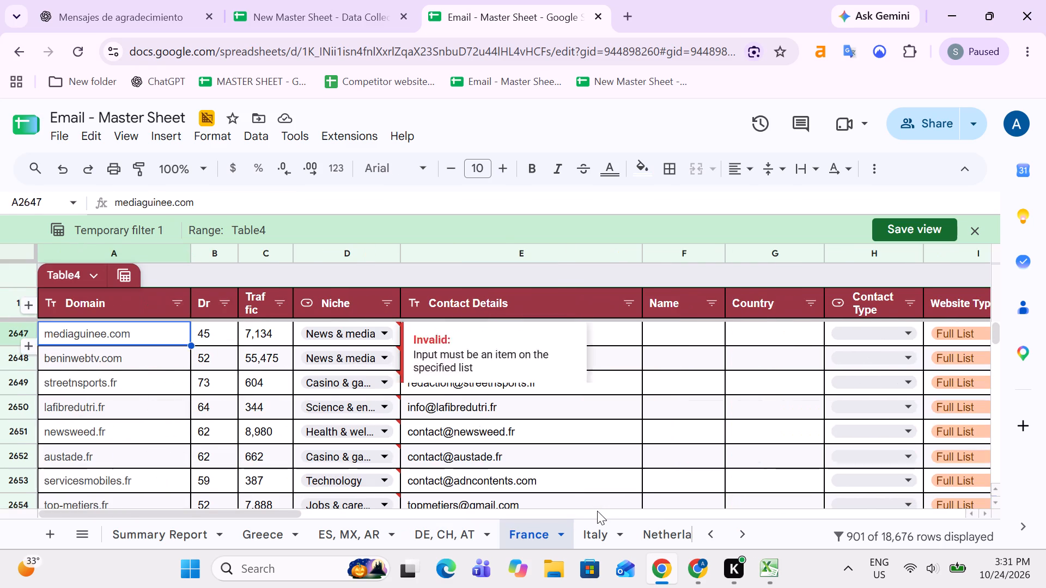
key("Up")
key("Down")
key("ctrl+shift+Down")
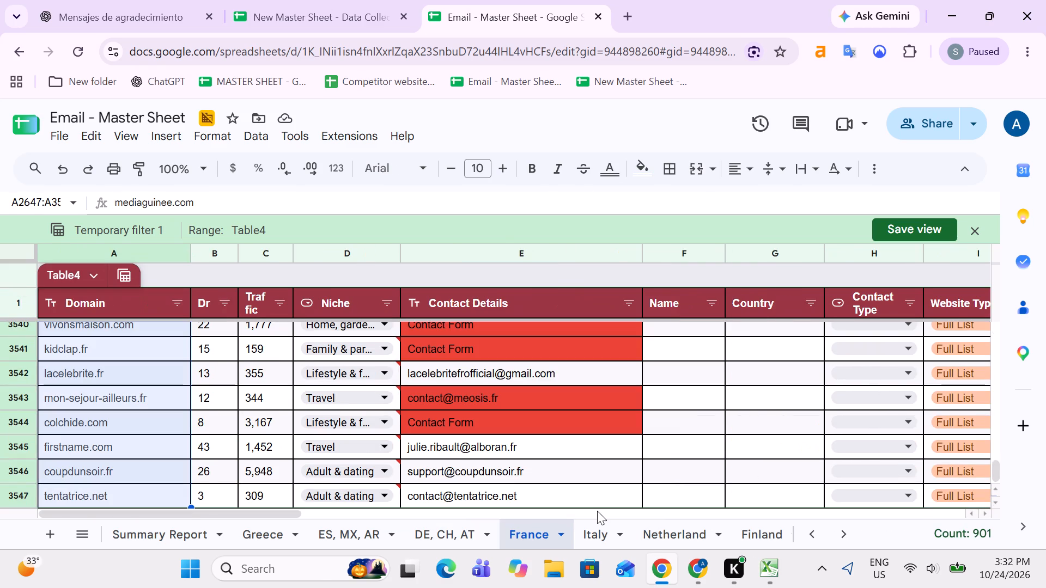
Switch to the Excel table and enter 901 as France's Reseller Data.
key("alt+Tab")
key("Right")
key("Left")
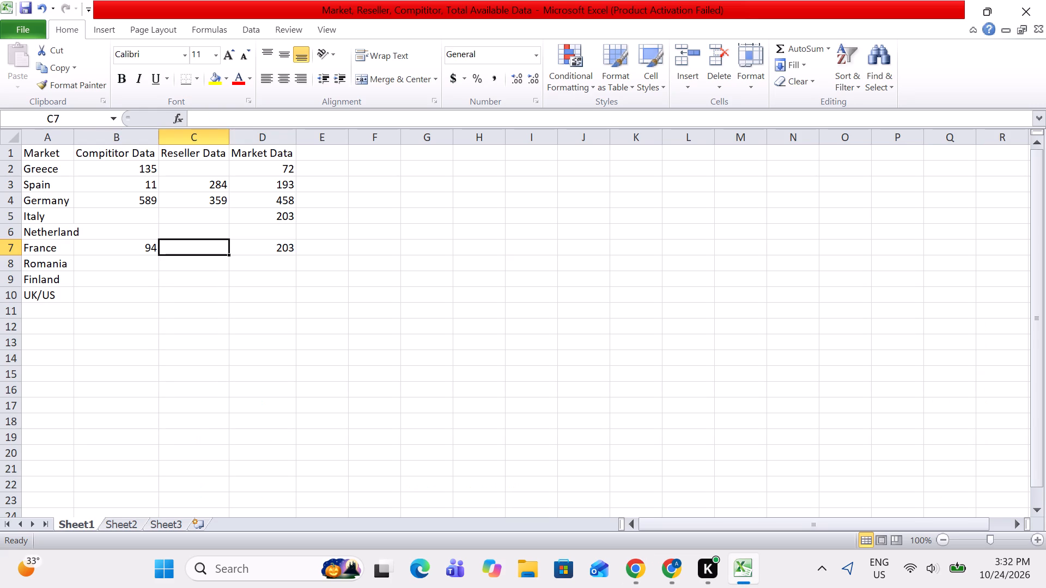
type("901")
key("Tab")
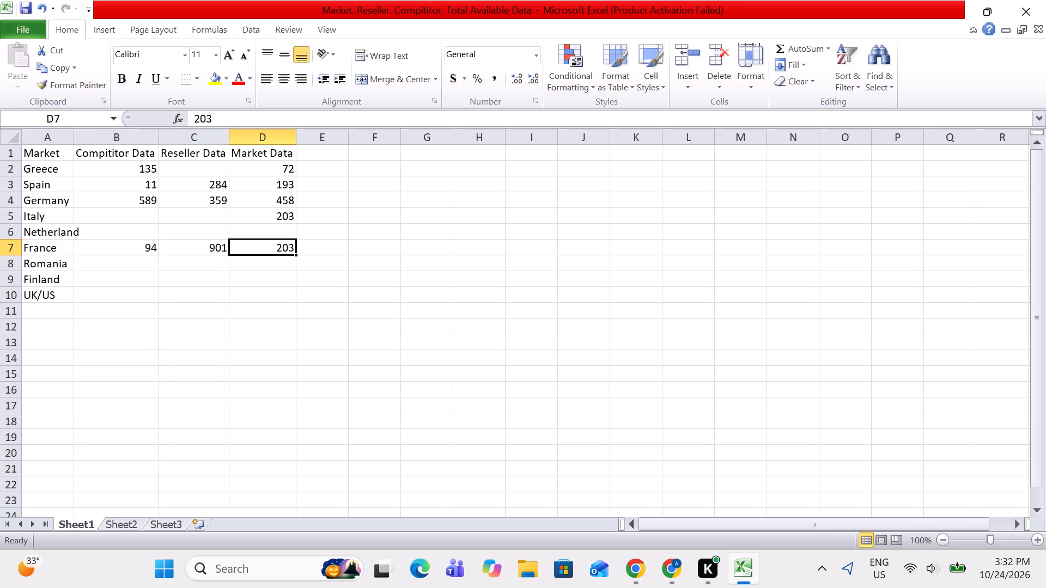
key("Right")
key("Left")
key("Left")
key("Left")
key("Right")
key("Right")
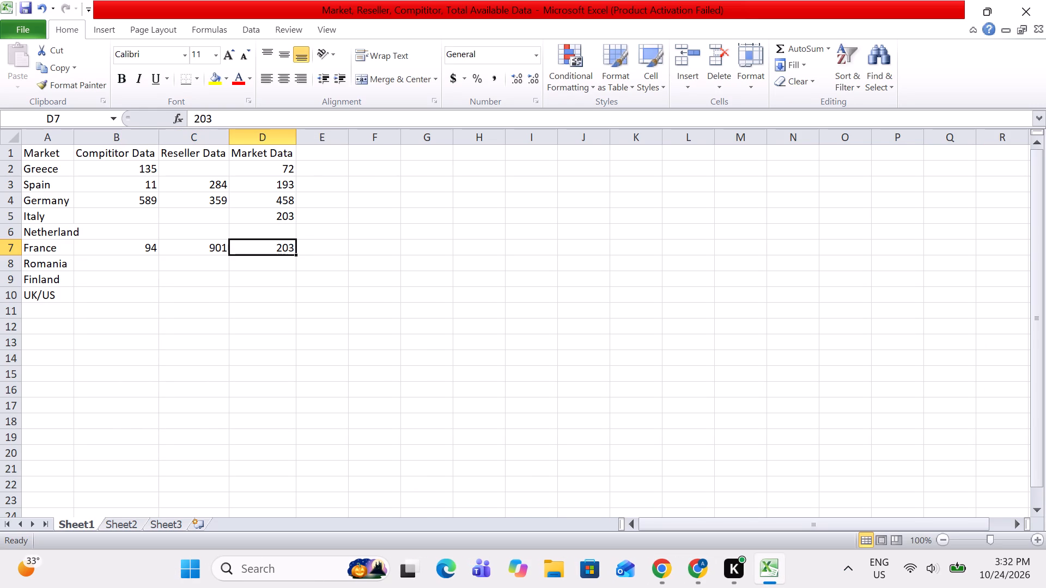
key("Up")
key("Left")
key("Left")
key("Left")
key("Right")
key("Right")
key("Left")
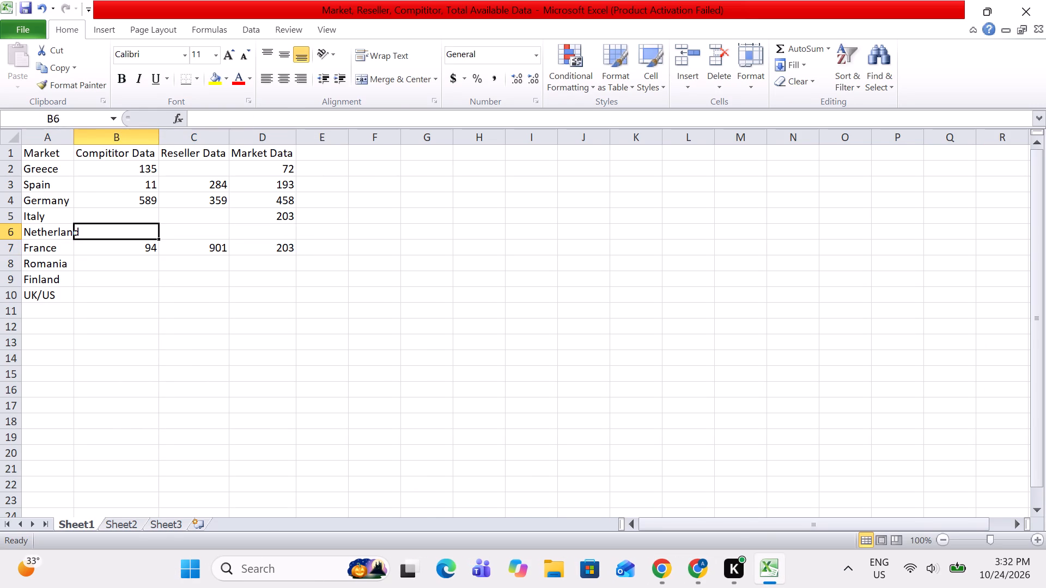
Switch to Email - Master Sheet, open the Italy sheet and create a filter view for Table7.
key("alt+Tab")
left_click(597, 532)
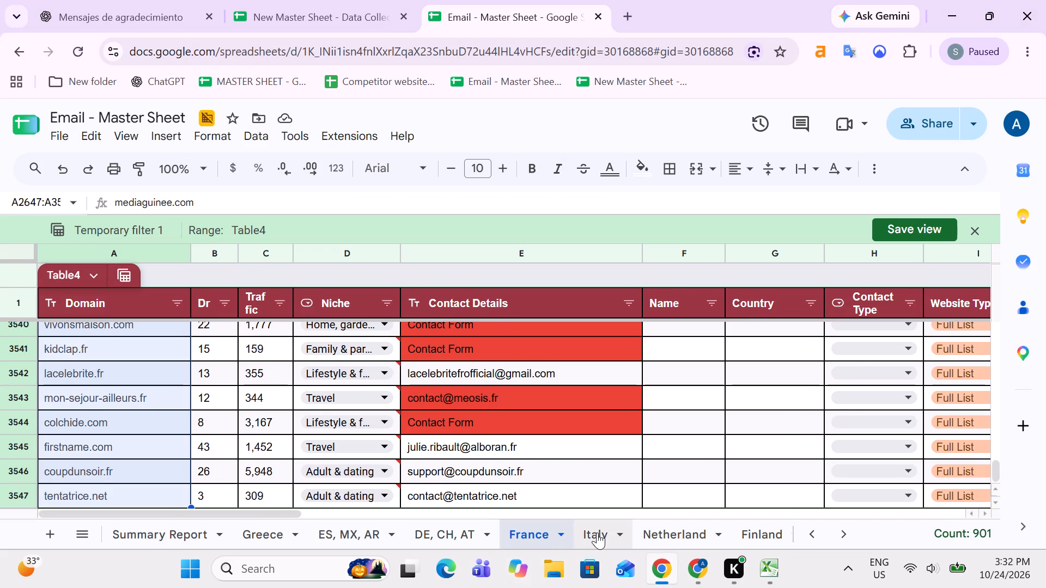
left_click(554, 403)
key("Right")
key("Right")
key("Right")
key("Right")
key("Right")
key("Right")
key("Right")
key("Right")
key("Right")
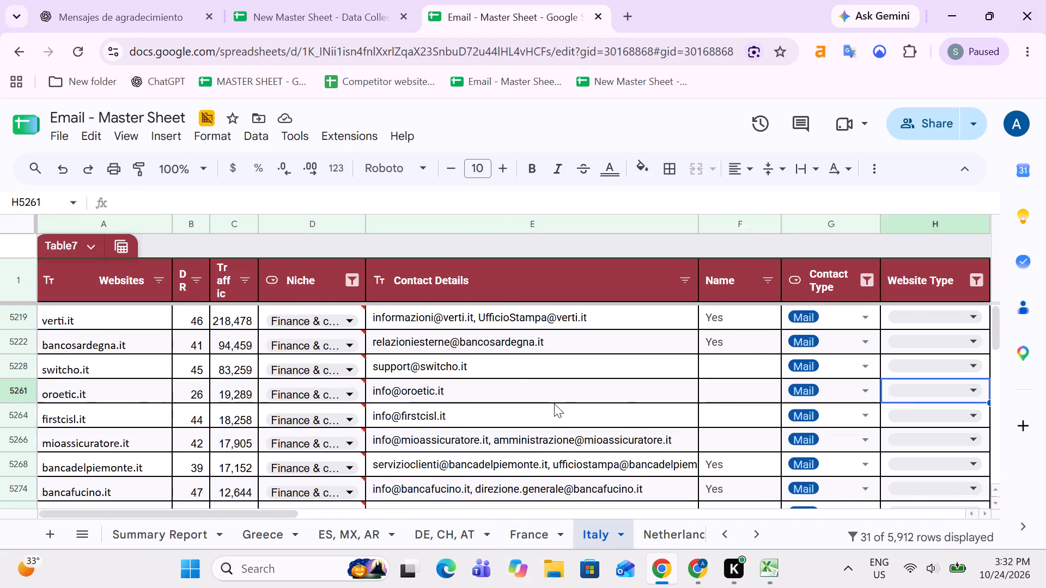
key("Right")
key("Right")
key("Right")
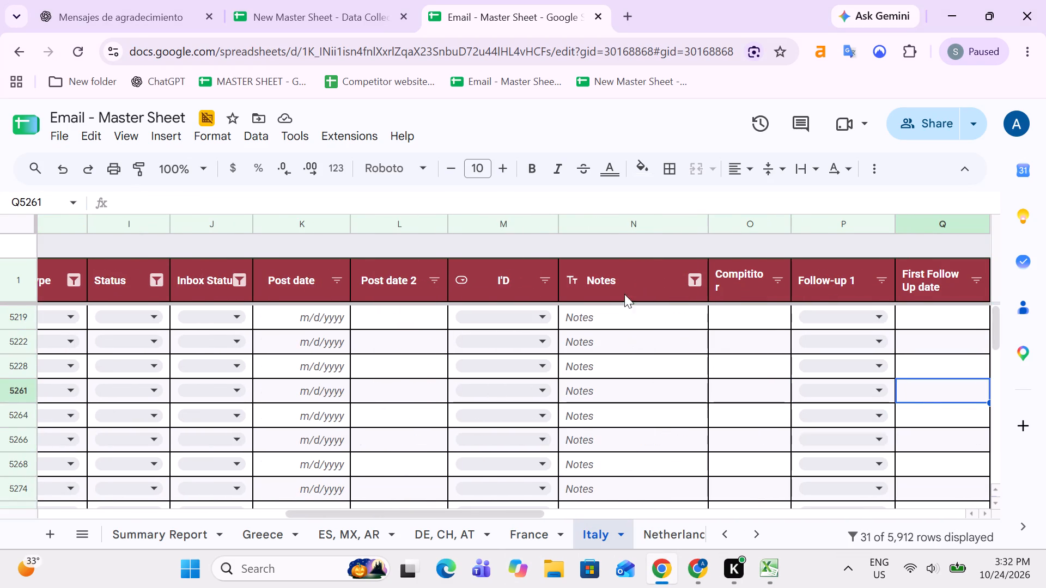
key("Left")
key("Left")
key("Left")
key("Left")
key("Left")
key("Left")
key("Left")
key("Left")
key("Left")
key("Left")
key("Left")
key("Left")
key("Left")
key("Left")
key("Left")
key("Left")
key("Left")
key("Left")
key("Left")
key("Left")
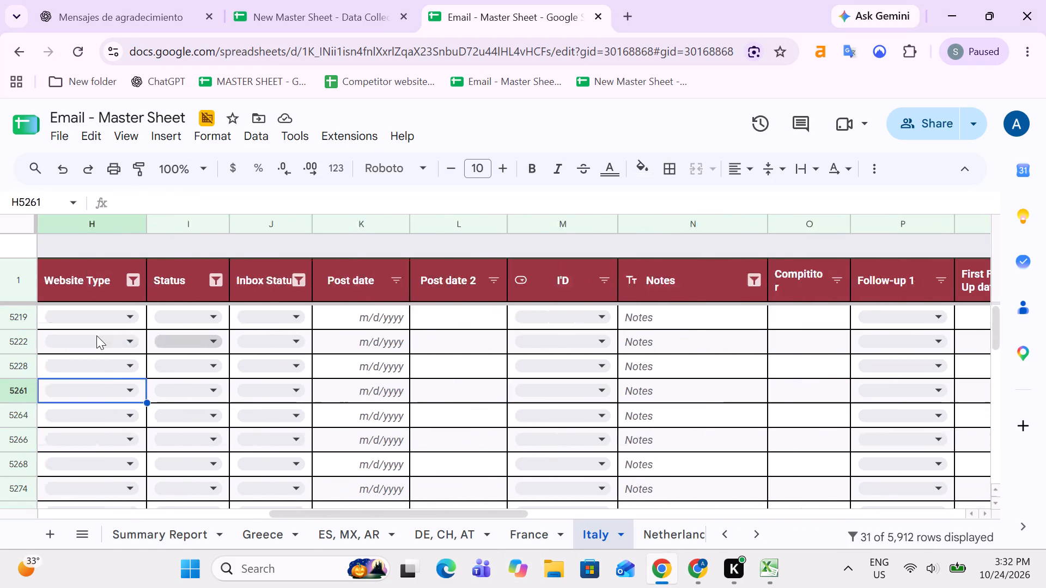
left_click(123, 242)
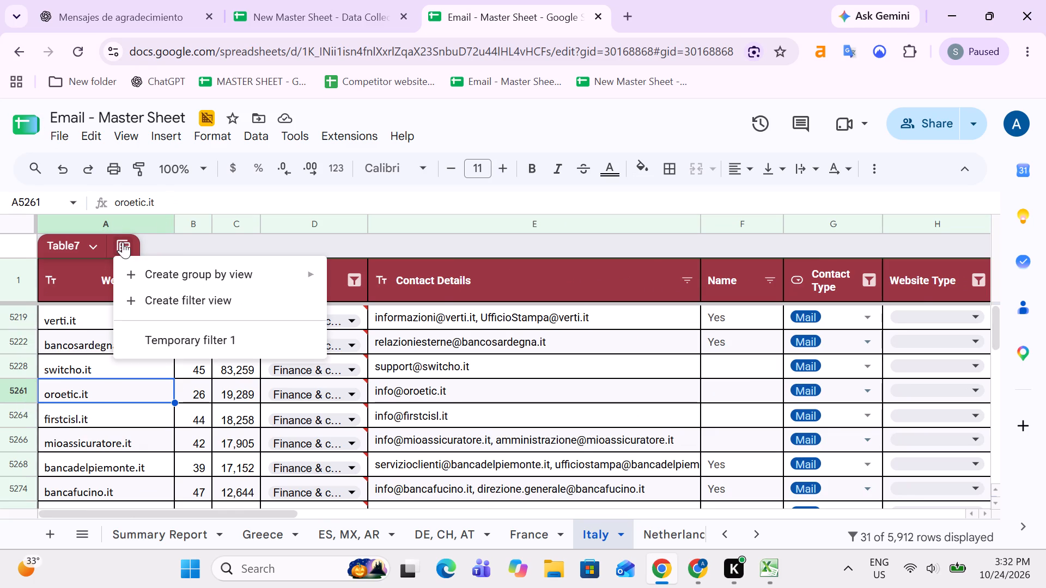
left_click(166, 299)
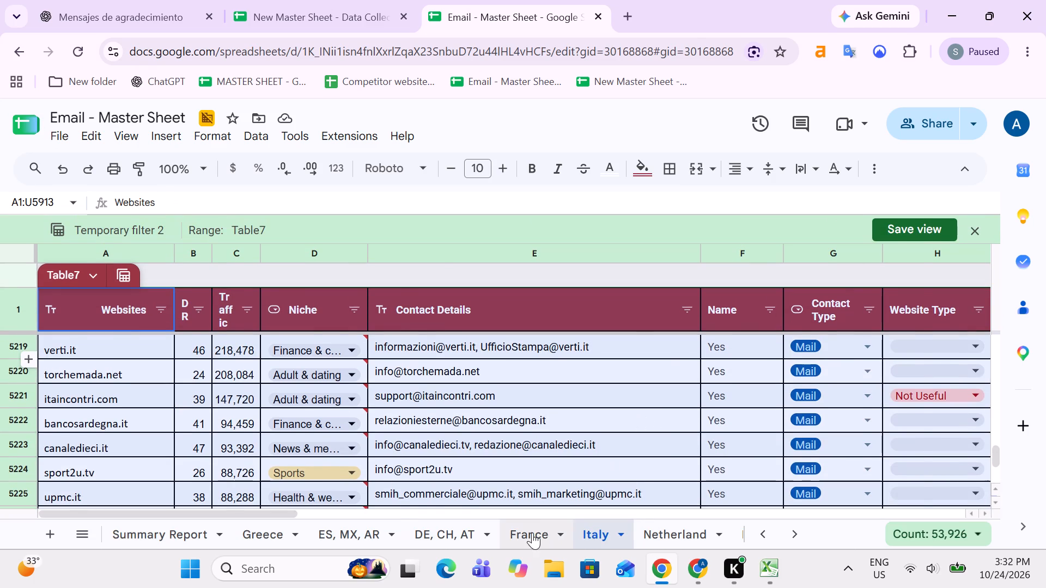
Return to the France sheet and close its temporary filter view without saving it.
left_click(532, 532)
left_click(984, 231)
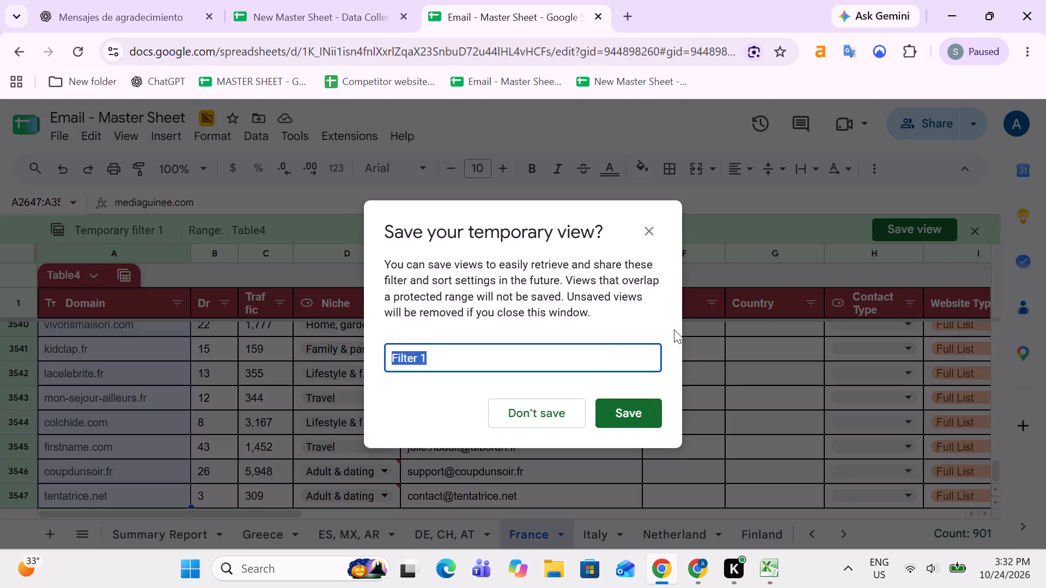
left_click(555, 415)
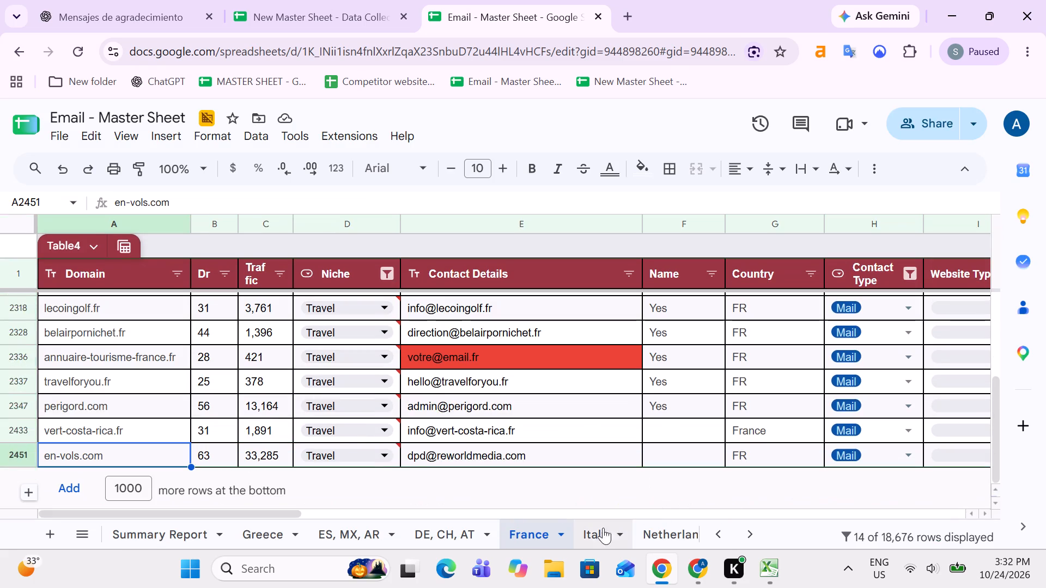
Return to the Italy sheet and go across the itaincontri.com row to reach the Compititor column.
left_click(597, 534)
left_click(570, 395)
key("Right")
key("Right")
key("Right")
key("Right")
key("Right")
key("Right")
key("Right")
key("Right")
key("Right")
key("Right")
key("Right")
key("Right")
key("Right")
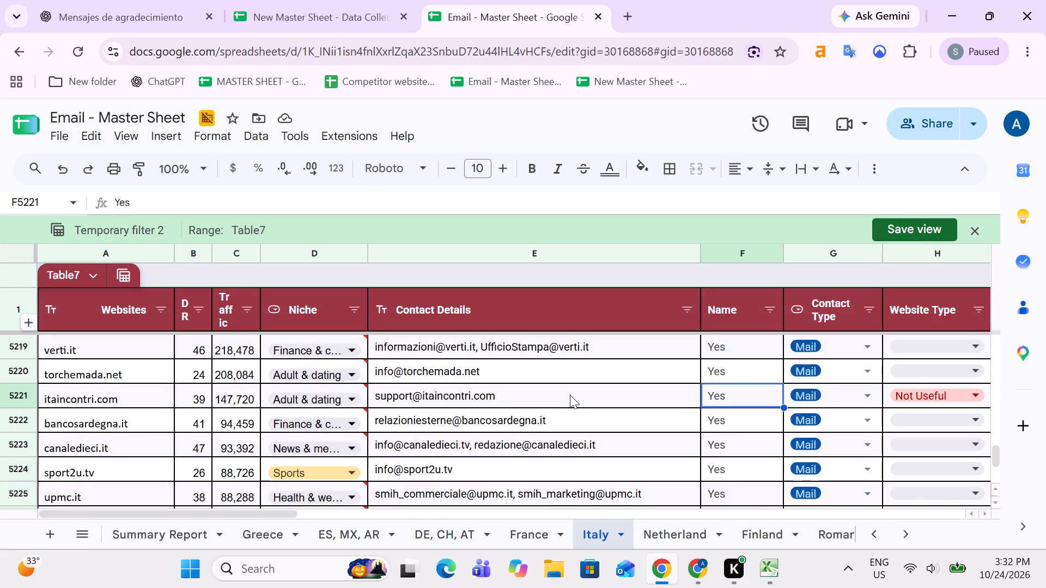